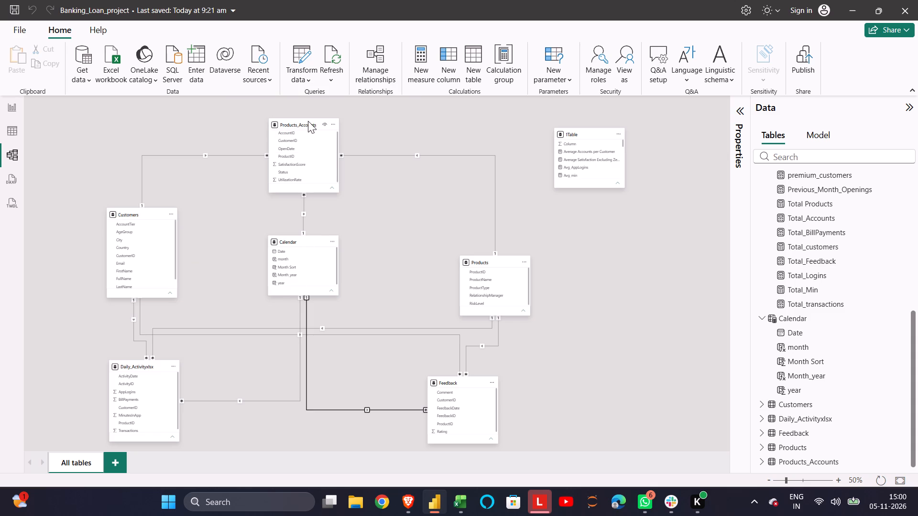
pyautogui.moveTo(308, 121); pyautogui.dragTo(381, 217)
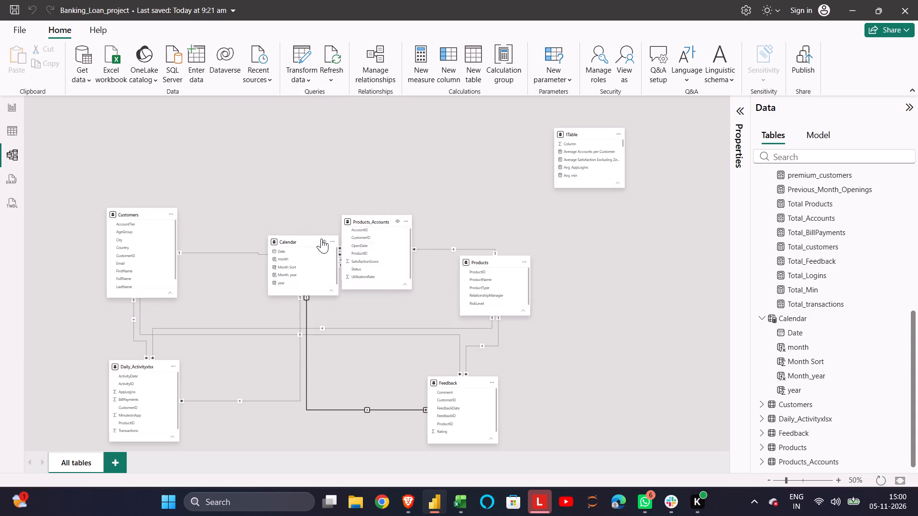
pyautogui.moveTo(304, 245); pyautogui.dragTo(309, 125)
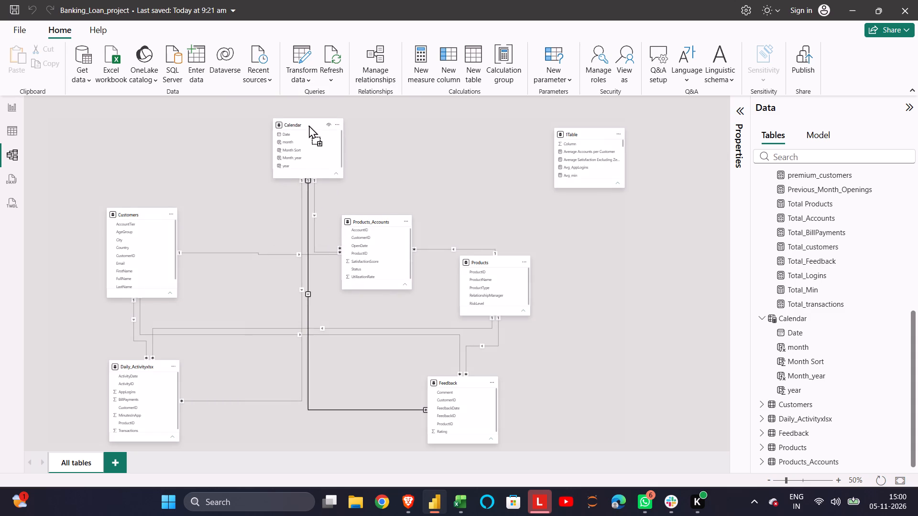
pyautogui.moveTo(309, 125); pyautogui.dragTo(310, 118)
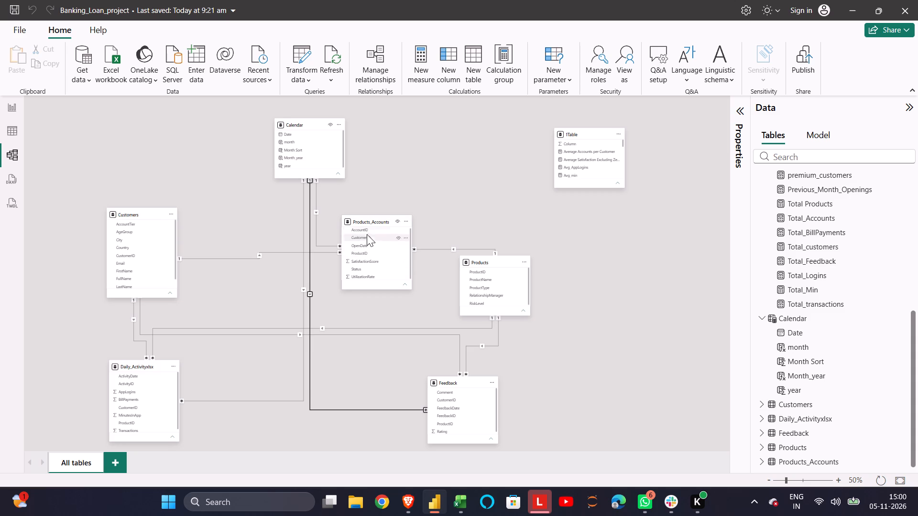
pyautogui.moveTo(378, 220); pyautogui.dragTo(300, 229)
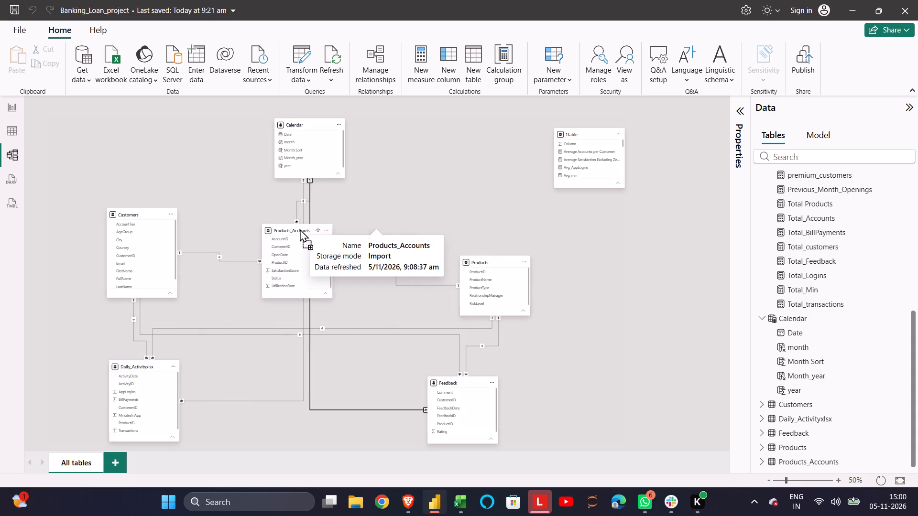
pyautogui.moveTo(300, 229); pyautogui.dragTo(300, 229)
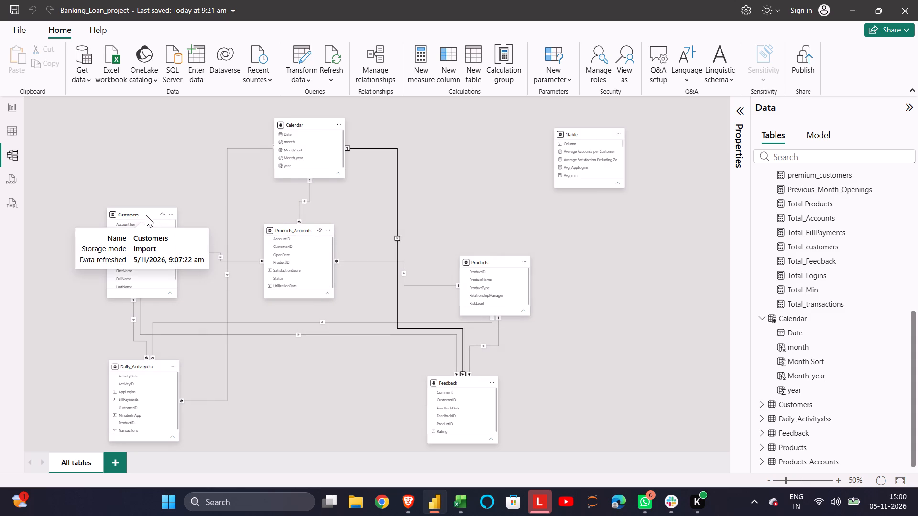
# Swap the Customers and Daily_Activityxlsx tables, so Daily_Activityxlsx sits beside Products_Accounts and Customers sits below it.
pyautogui.moveTo(146, 215); pyautogui.dragTo(258, 371)
pyautogui.moveTo(152, 369); pyautogui.dragTo(134, 231)
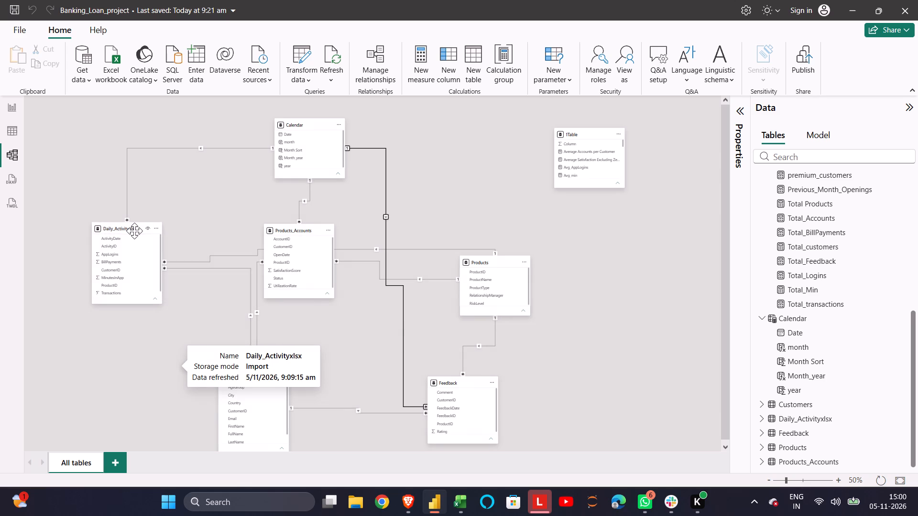
pyautogui.moveTo(237, 393); pyautogui.dragTo(143, 362)
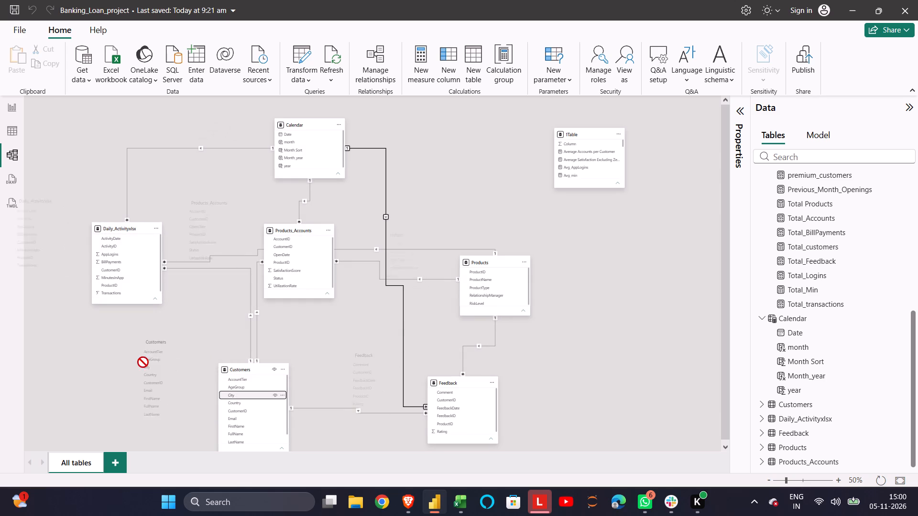
pyautogui.moveTo(143, 362); pyautogui.dragTo(127, 354)
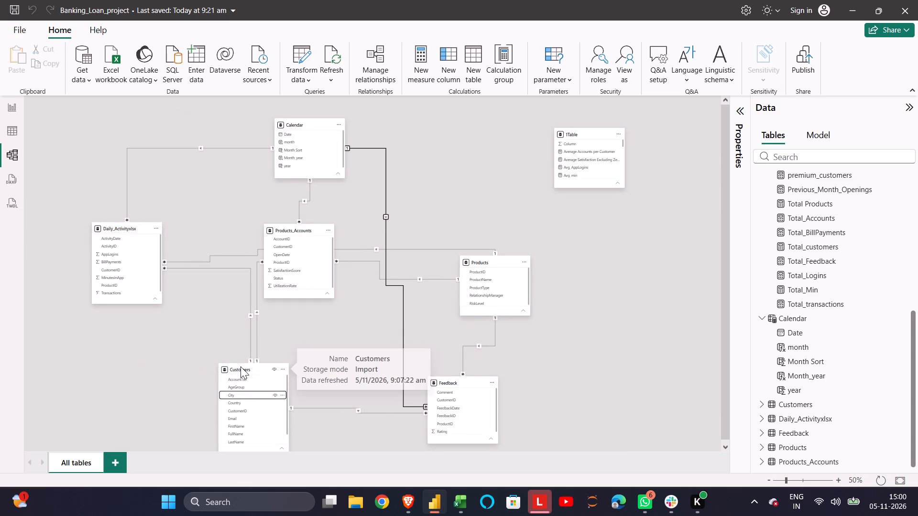
pyautogui.moveTo(246, 366); pyautogui.dragTo(163, 367)
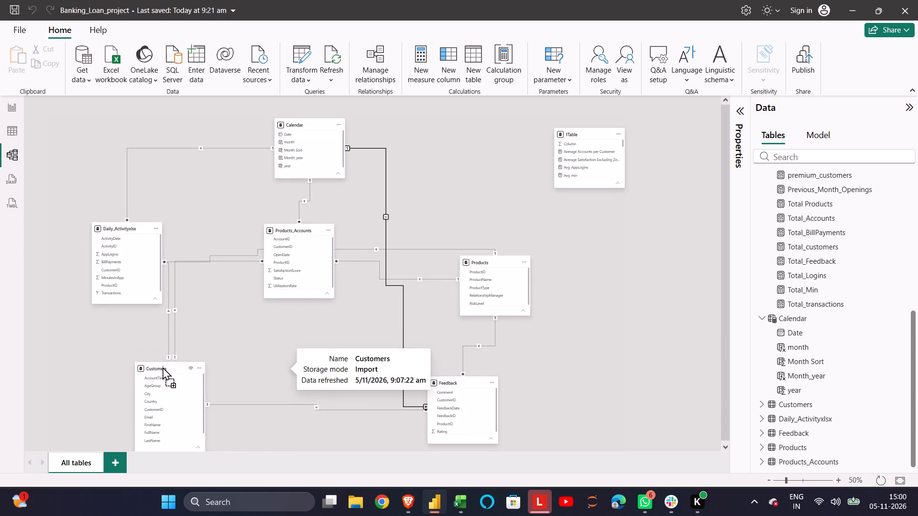
pyautogui.moveTo(163, 367); pyautogui.dragTo(147, 367)
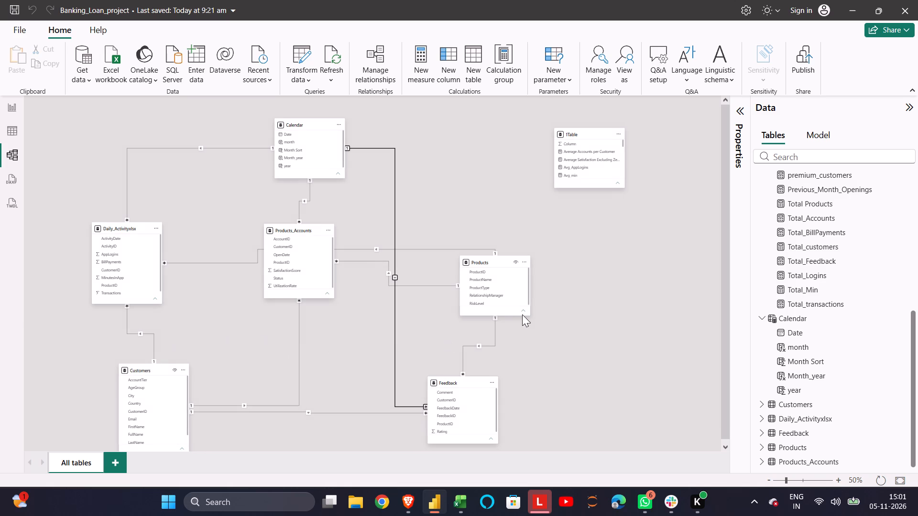
# Move the Feedback table up beside Products_Accounts and the Products table down to the lower row opposite Customers.
pyautogui.moveTo(470, 385); pyautogui.dragTo(464, 278)
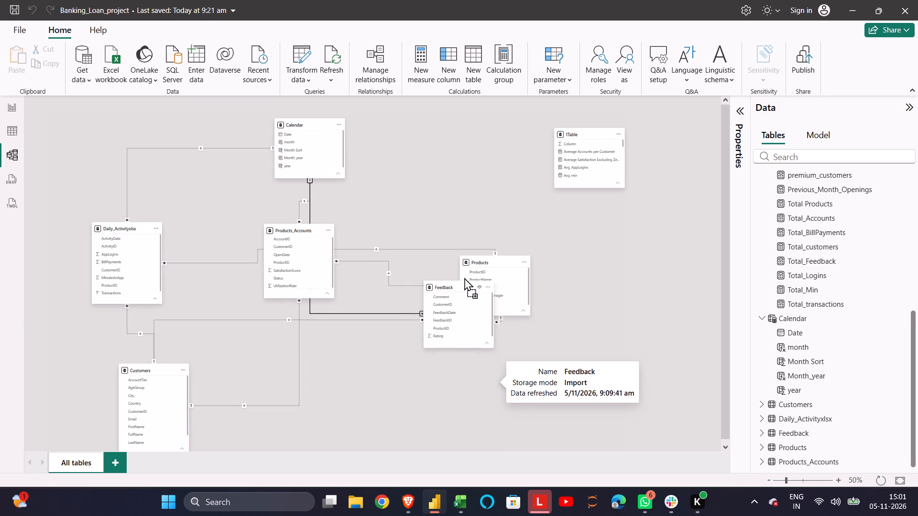
pyautogui.moveTo(464, 278); pyautogui.dragTo(449, 209)
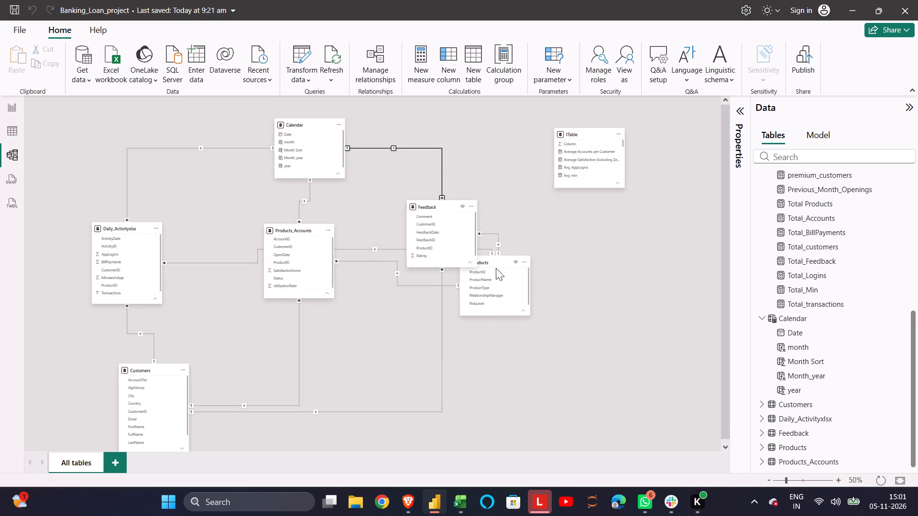
pyautogui.moveTo(496, 268); pyautogui.dragTo(496, 282)
pyautogui.moveTo(499, 258); pyautogui.dragTo(493, 334)
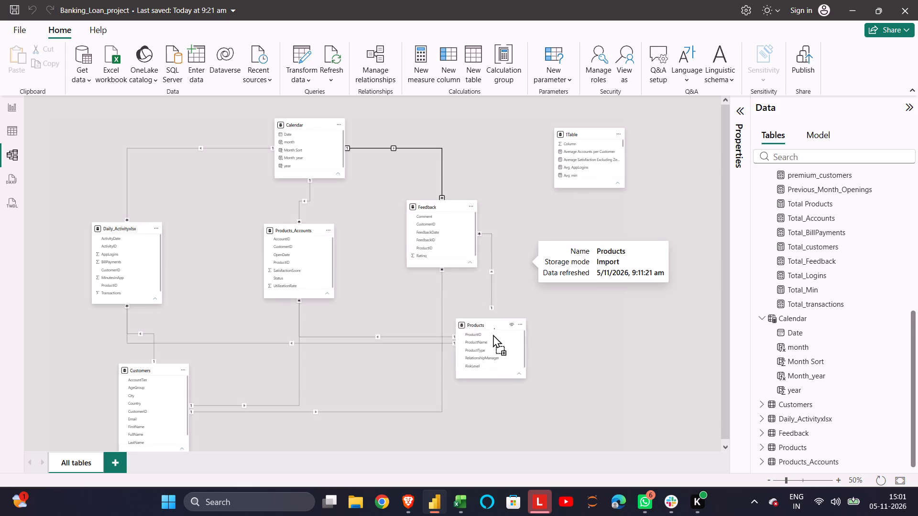
pyautogui.moveTo(493, 334); pyautogui.dragTo(483, 360)
pyautogui.moveTo(483, 360); pyautogui.dragTo(486, 367)
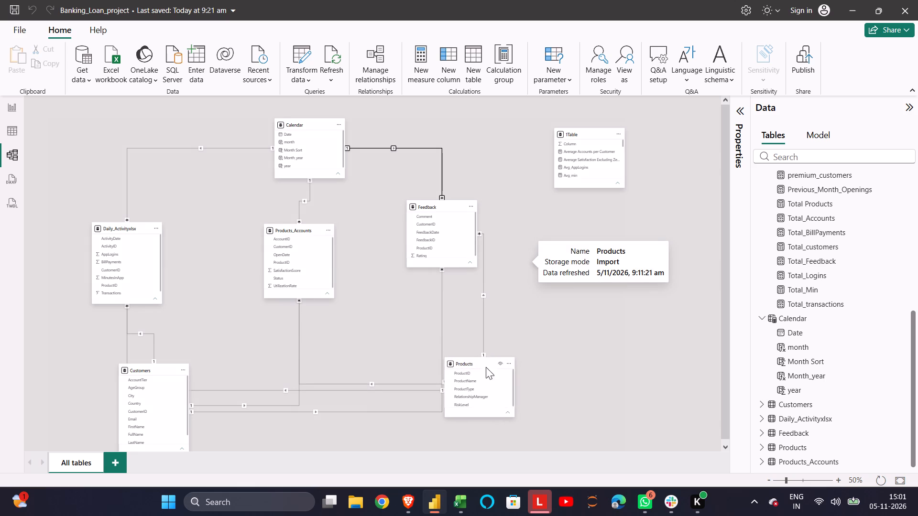
pyautogui.moveTo(486, 367); pyautogui.dragTo(490, 383)
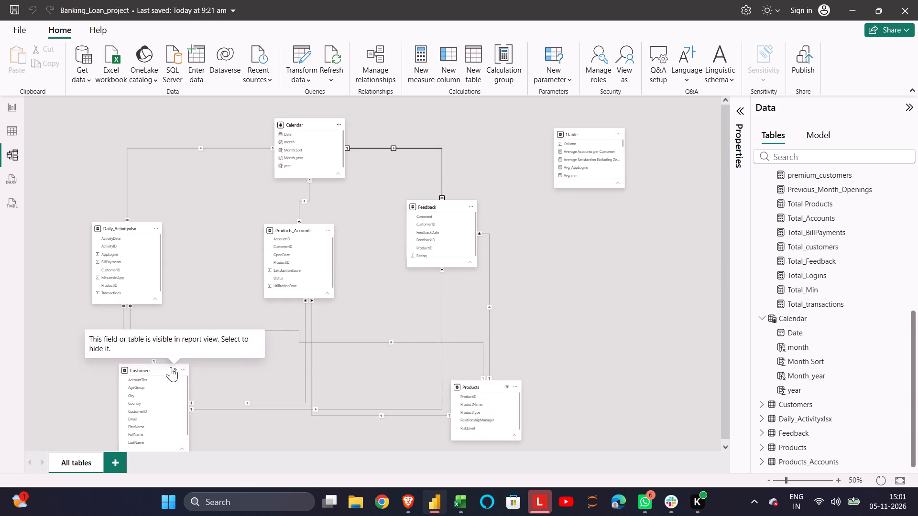
# Fine-tune the layout by raising Customers fully into the lower row and lowering Feedback roughly level with Products_Accounts.
pyautogui.moveTo(164, 367); pyautogui.dragTo(152, 359)
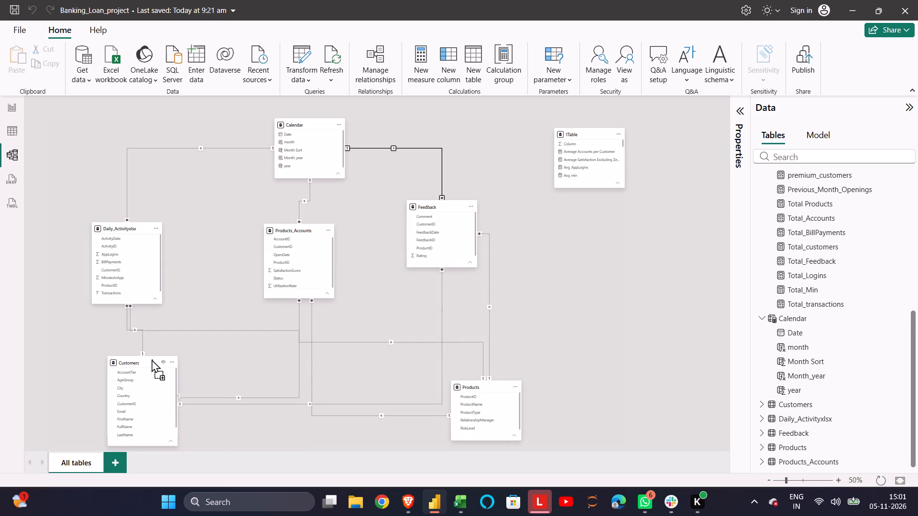
pyautogui.moveTo(152, 359); pyautogui.dragTo(149, 355)
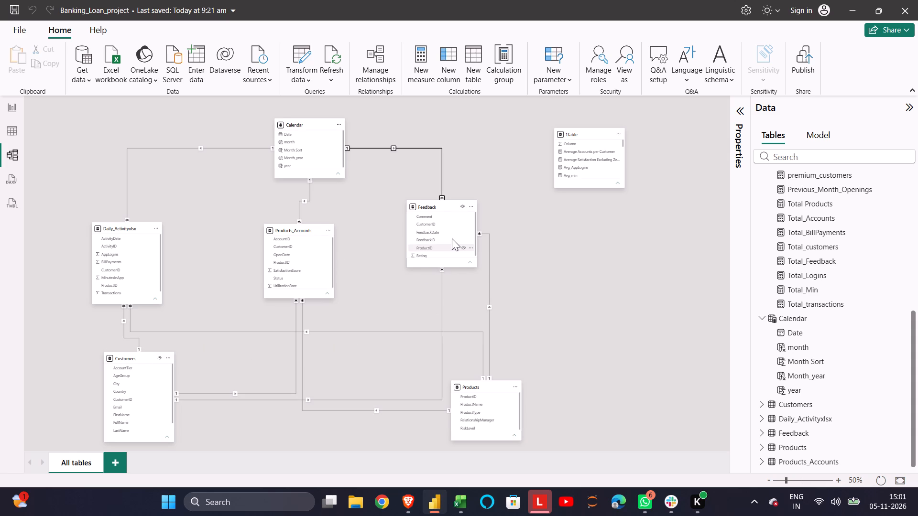
pyautogui.moveTo(447, 208); pyautogui.dragTo(447, 234)
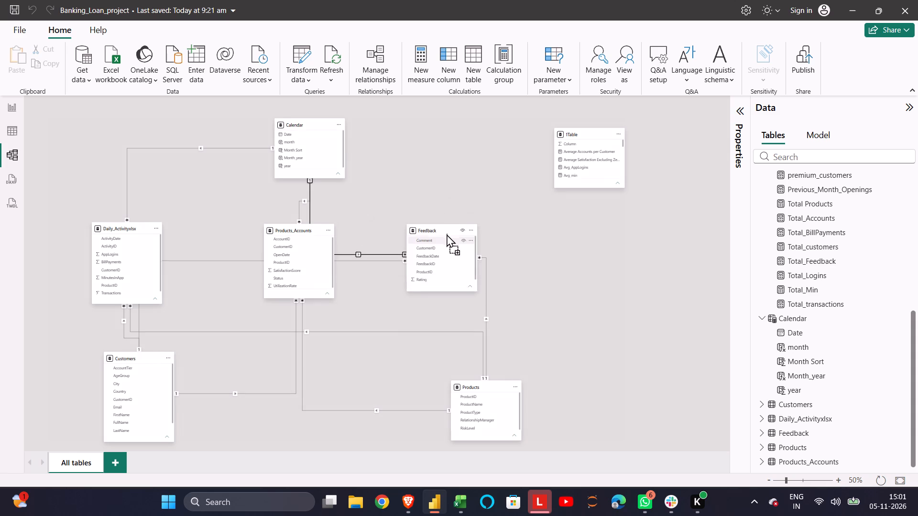
pyautogui.moveTo(447, 234); pyautogui.dragTo(443, 241)
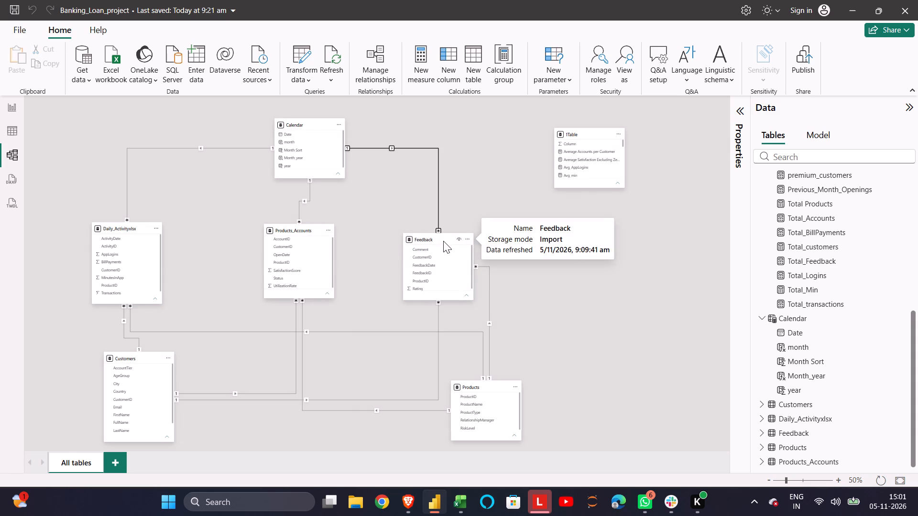
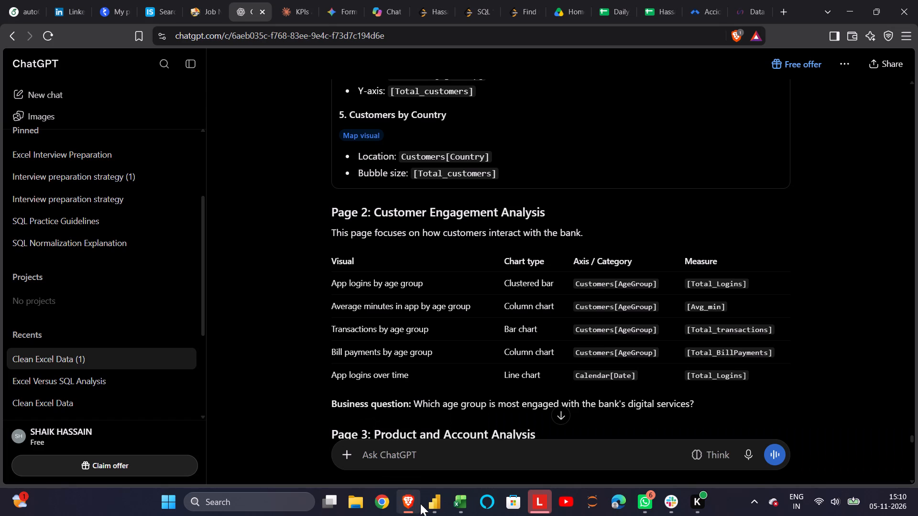
pyautogui.click(432, 504)
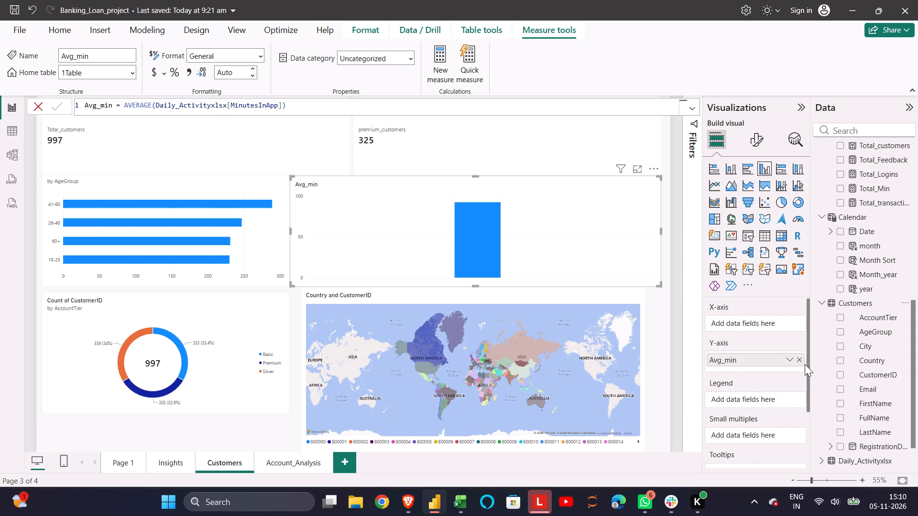
pyautogui.moveTo(882, 336); pyautogui.dragTo(763, 332)
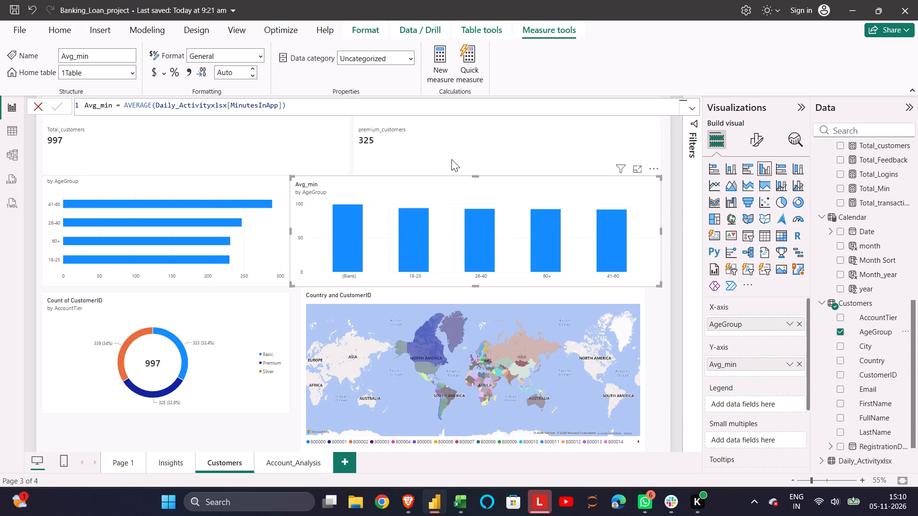
pyautogui.click(477, 156)
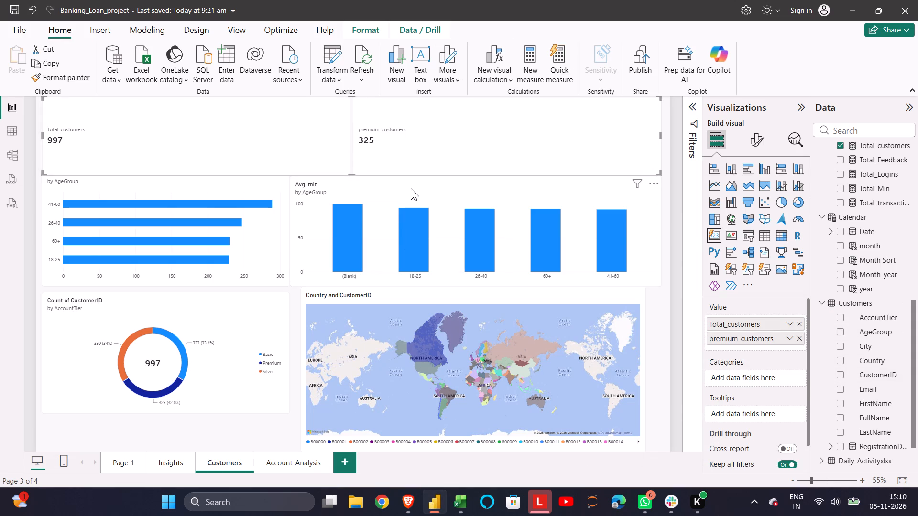
pyautogui.click(411, 188)
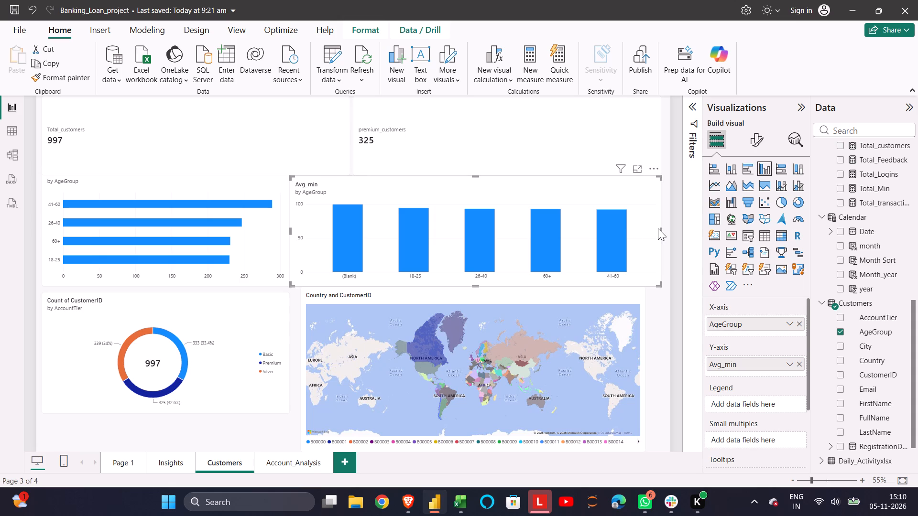
# Open Page 1 of the report to view its existing visuals.
pyautogui.click(124, 464)
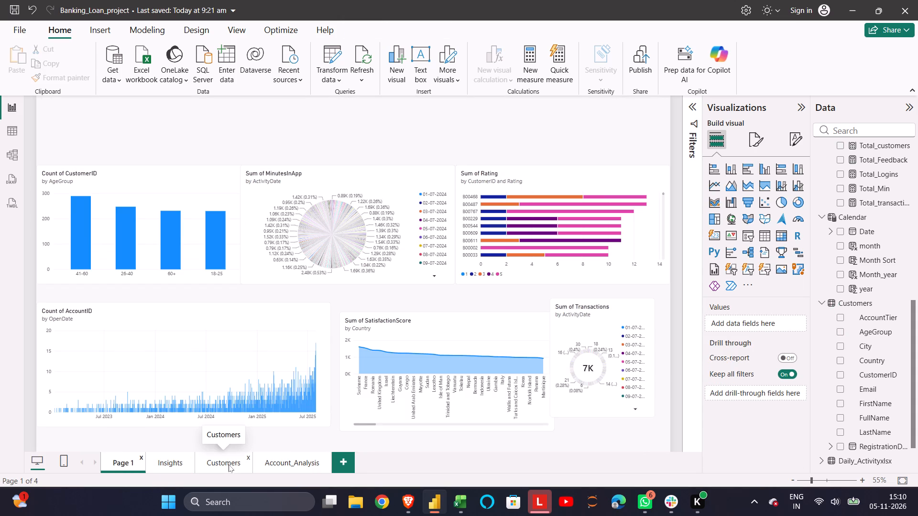
# Return to the Customers page and narrow the Avg_min by AgeGroup column chart from its outer side, freeing space beside it.
pyautogui.click(228, 465)
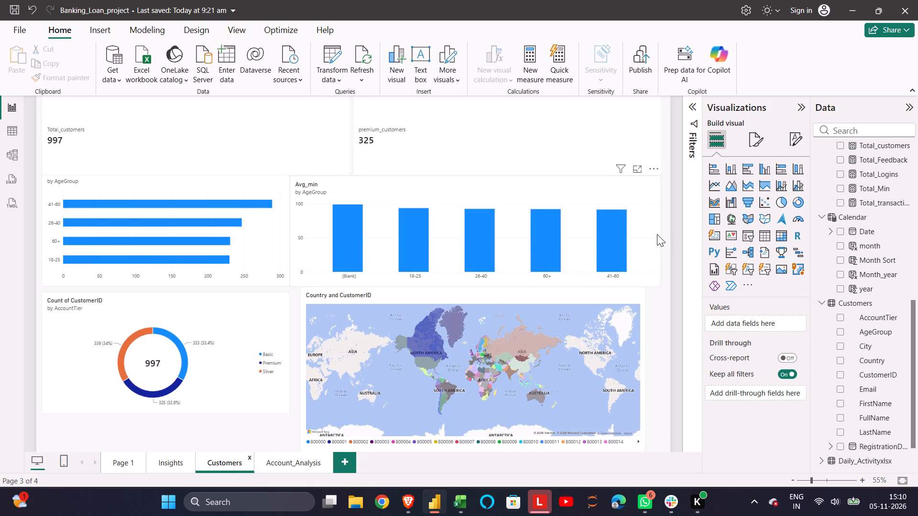
pyautogui.click(633, 216)
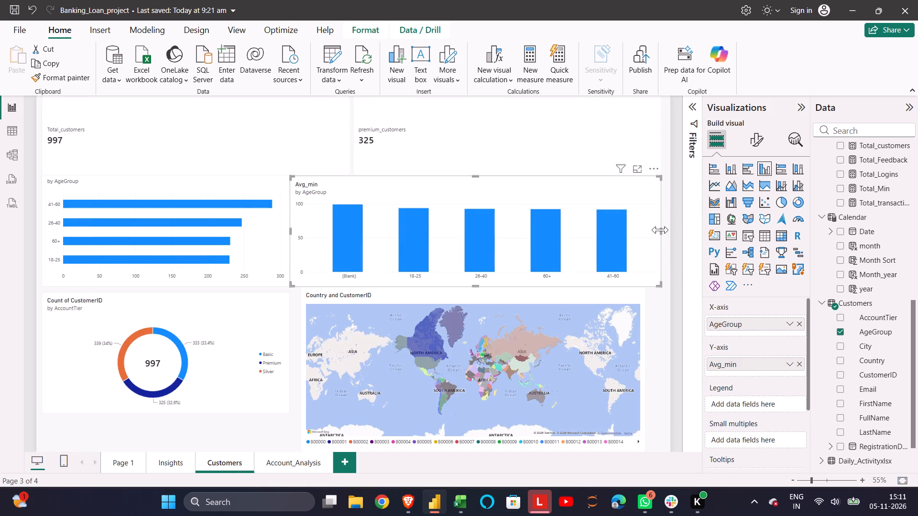
pyautogui.moveTo(660, 230); pyautogui.dragTo(477, 229)
pyautogui.click(389, 181)
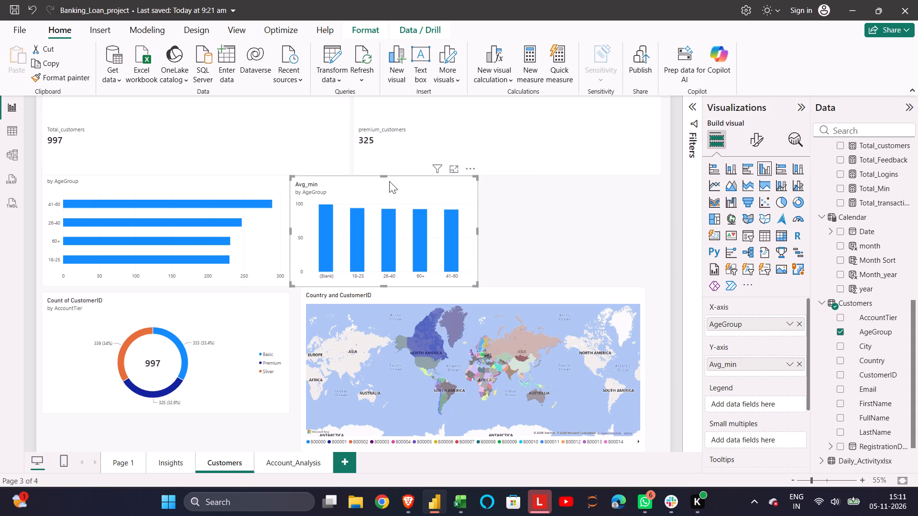
# Narrow the Count of CustomerID by AgeGroup bar chart and lower its top edge so it sits just below the cards.
pyautogui.click(253, 223)
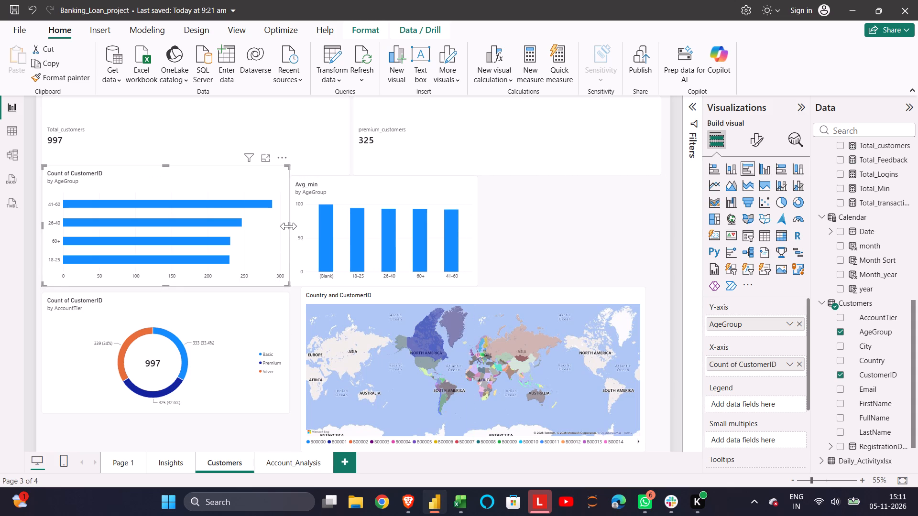
pyautogui.moveTo(289, 226); pyautogui.dragTo(224, 238)
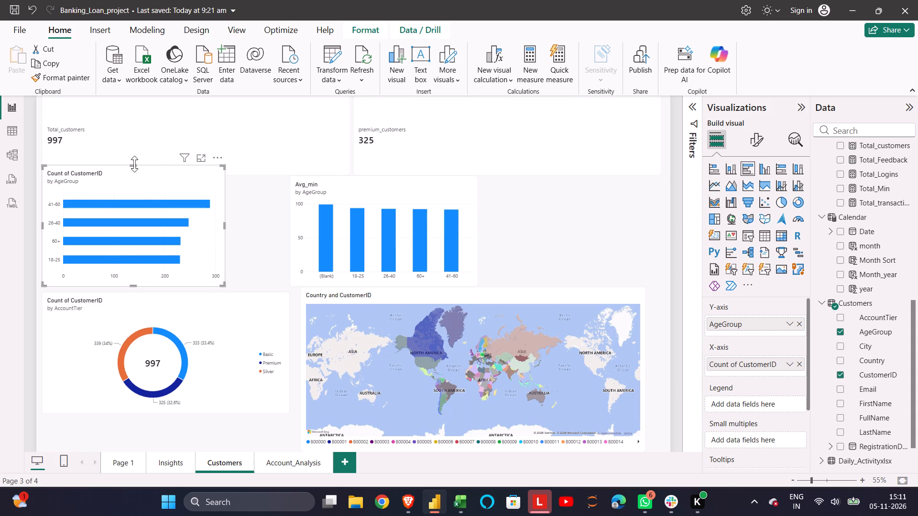
pyautogui.moveTo(134, 164); pyautogui.dragTo(137, 179)
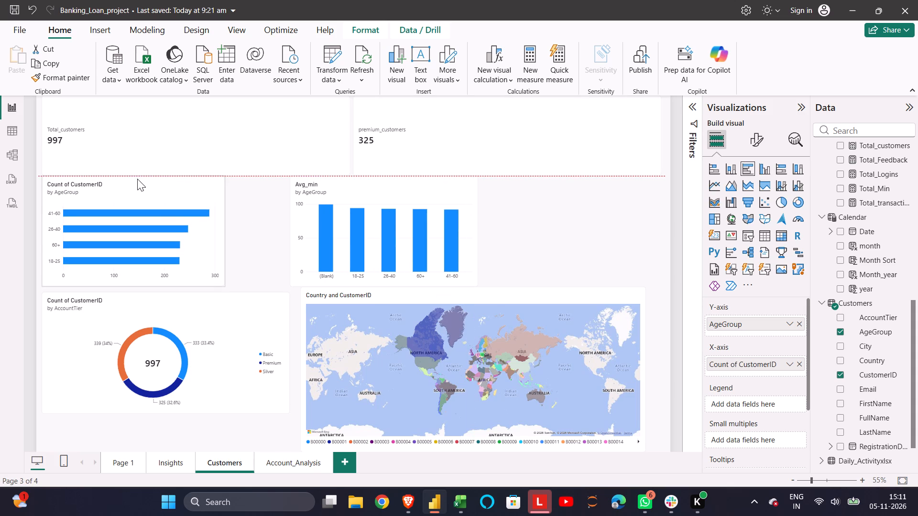
pyautogui.moveTo(137, 179); pyautogui.dragTo(137, 179)
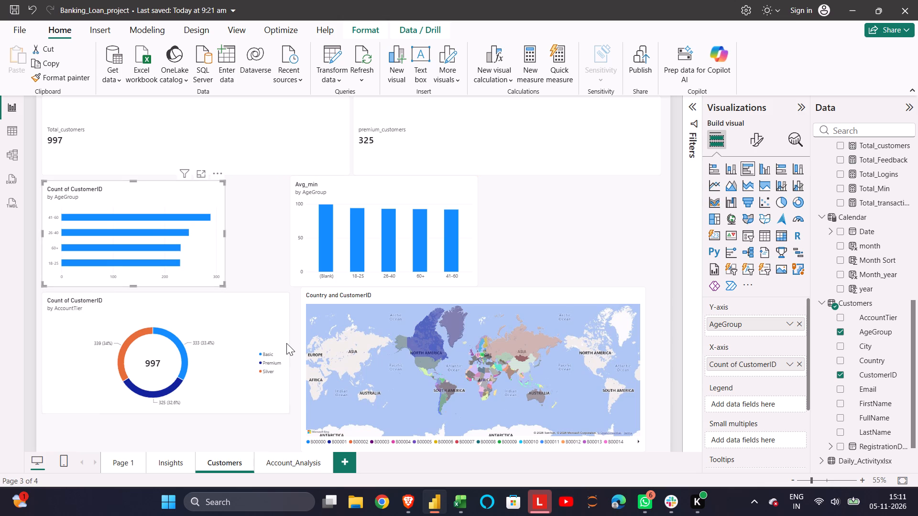
# Narrow the Count of CustomerID by AccountTier donut chart to about the width of the bar chart above it.
pyautogui.click(286, 343)
pyautogui.click(290, 354)
pyautogui.moveTo(290, 354); pyautogui.dragTo(232, 360)
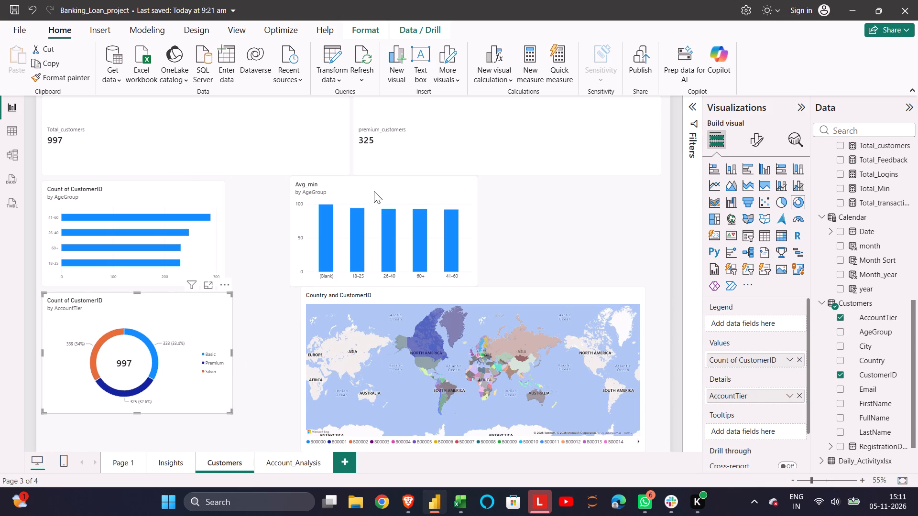
# Move the Avg_min chart next to the narrowed Count of CustomerID by AgeGroup bar chart.
pyautogui.moveTo(374, 191); pyautogui.dragTo(317, 202)
pyautogui.hscroll(1, 317, 202)
# Shrink and move the Country and CustomerID map so it fits beside the AccountTier donut and below the Avg_min chart without overlaps.
pyautogui.click(450, 319)
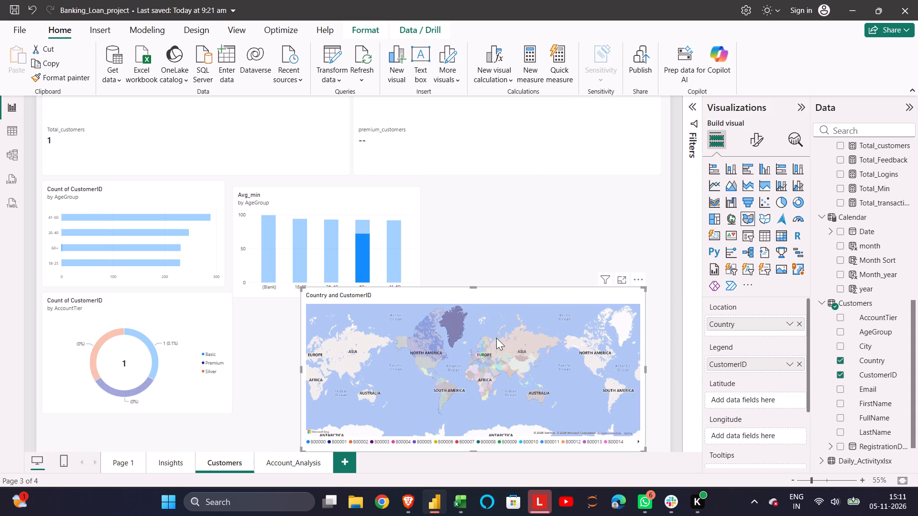
pyautogui.click(456, 333)
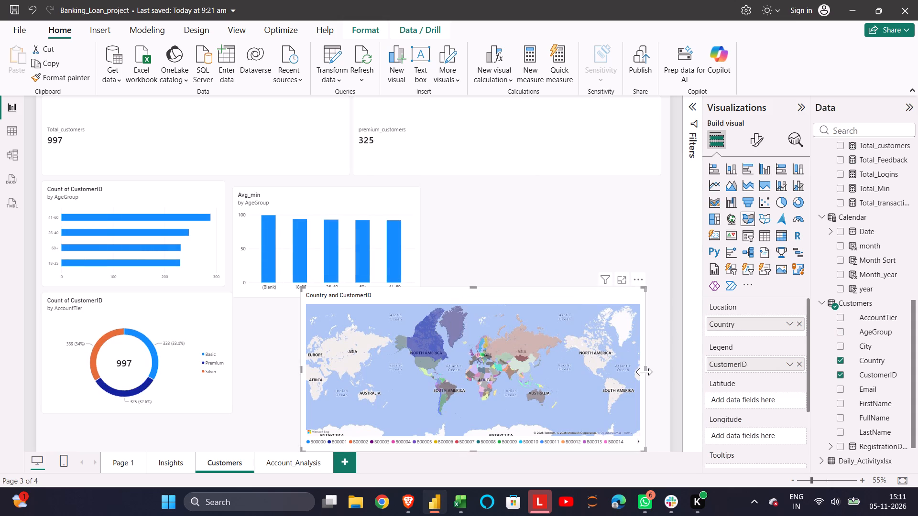
pyautogui.moveTo(645, 371); pyautogui.dragTo(551, 383)
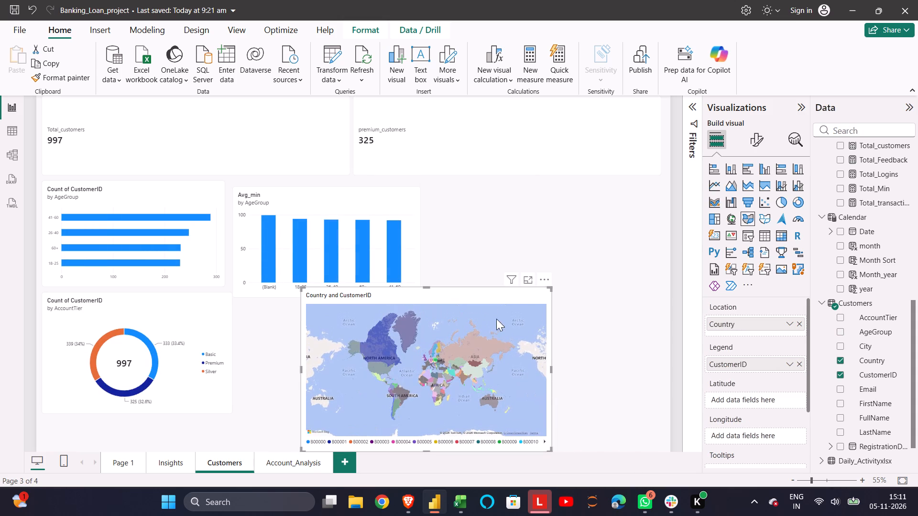
pyautogui.moveTo(486, 291); pyautogui.dragTo(402, 312)
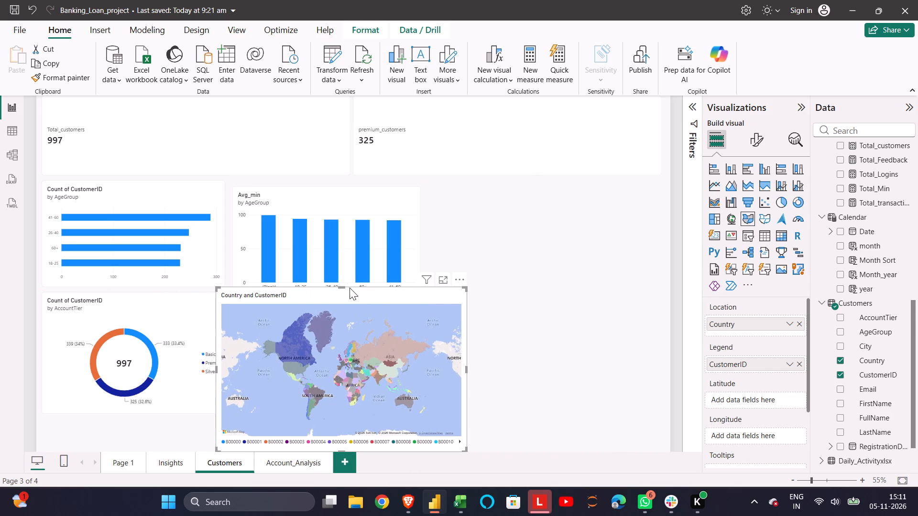
pyautogui.click(340, 285)
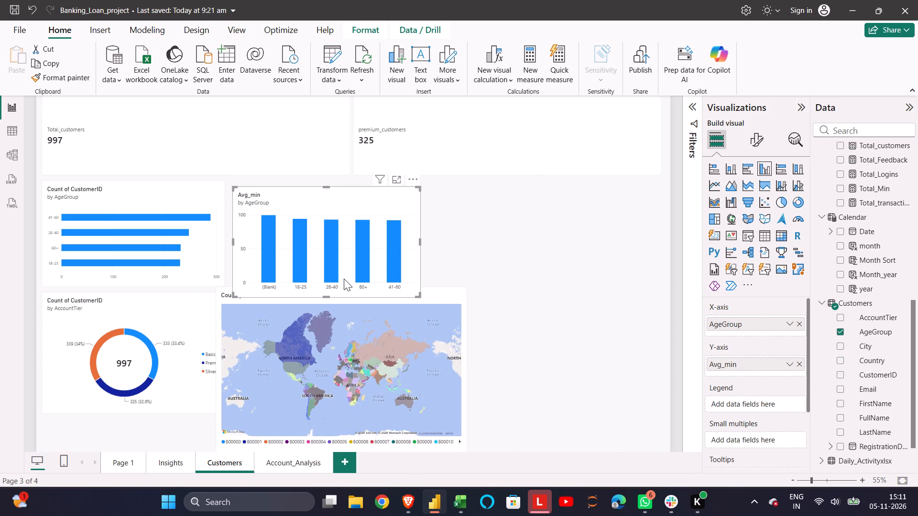
pyautogui.click(456, 296)
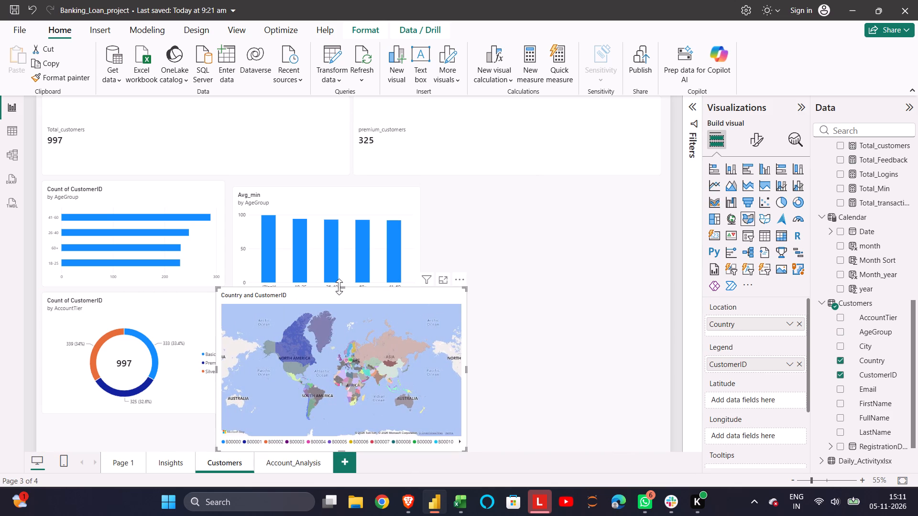
pyautogui.moveTo(341, 288); pyautogui.dragTo(346, 303)
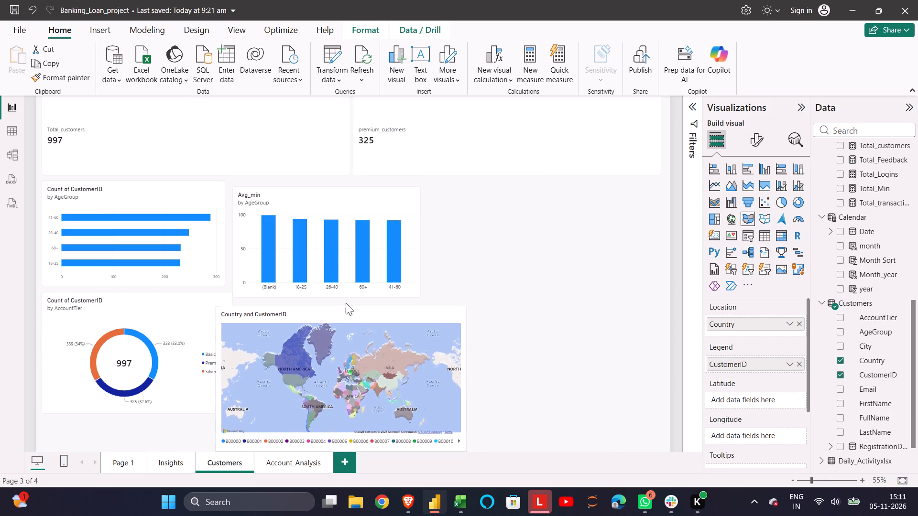
pyautogui.moveTo(346, 303); pyautogui.dragTo(350, 300)
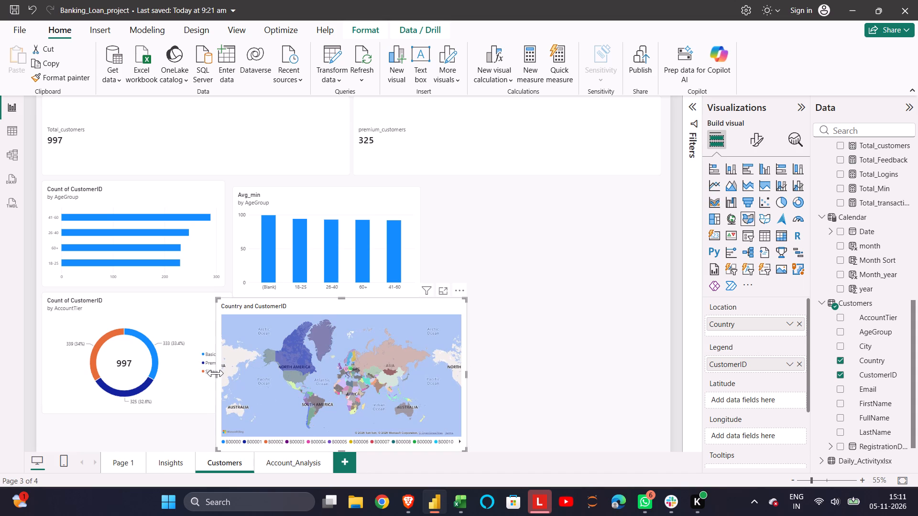
pyautogui.moveTo(216, 373); pyautogui.dragTo(232, 366)
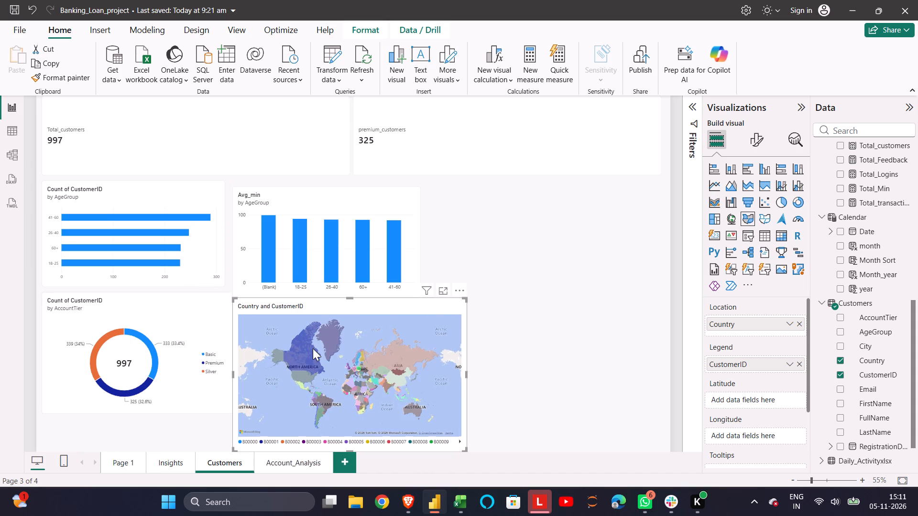
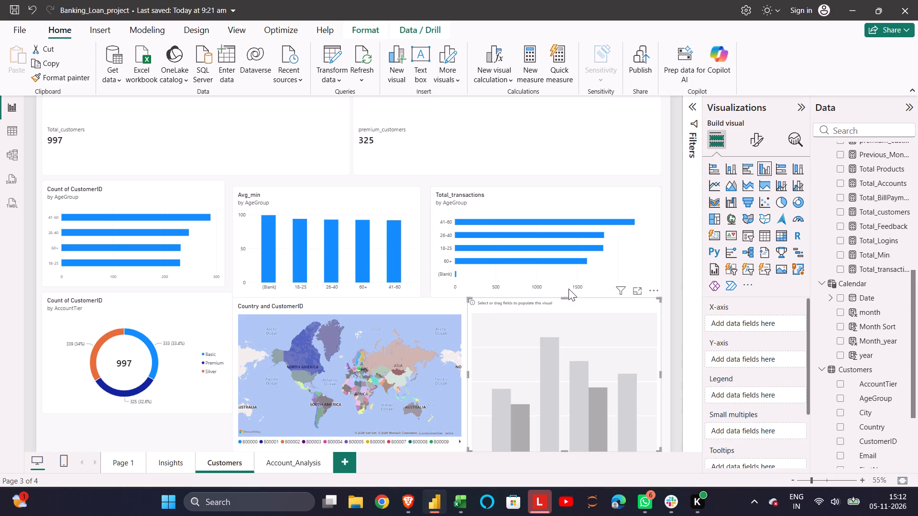
pyautogui.moveTo(568, 297); pyautogui.dragTo(569, 322)
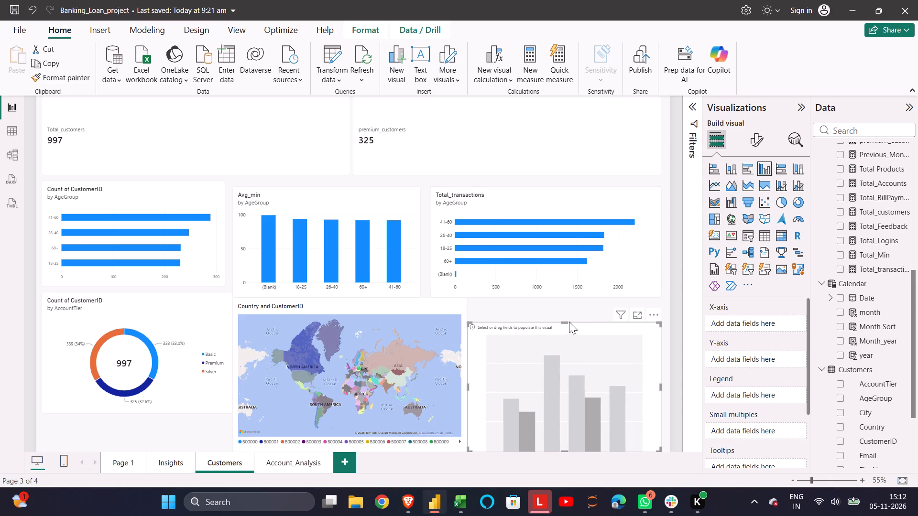
pyautogui.moveTo(569, 337); pyautogui.dragTo(566, 315)
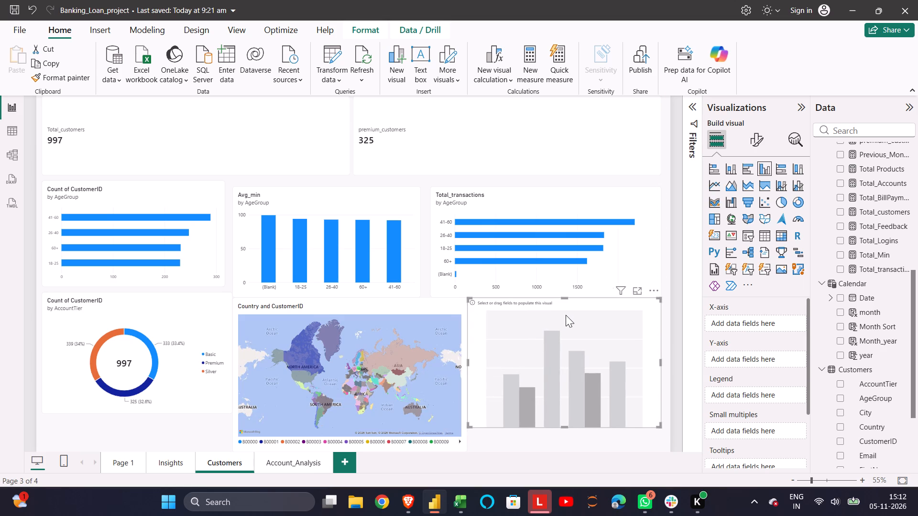
# Fill the new column chart with Total_BillPayments on the Y-axis and AgeGroup on the X-axis.
pyautogui.moveTo(876, 200); pyautogui.dragTo(805, 277)
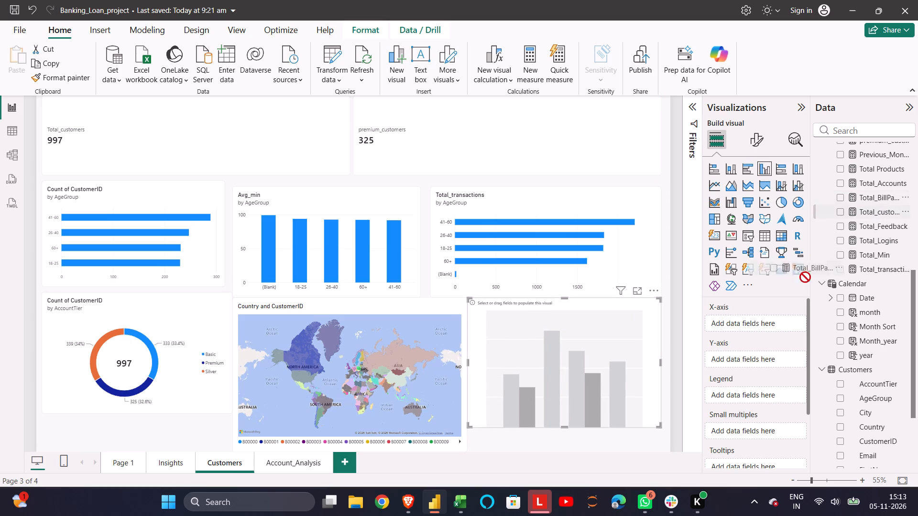
pyautogui.moveTo(805, 277); pyautogui.dragTo(764, 356)
pyautogui.moveTo(873, 396); pyautogui.dragTo(767, 324)
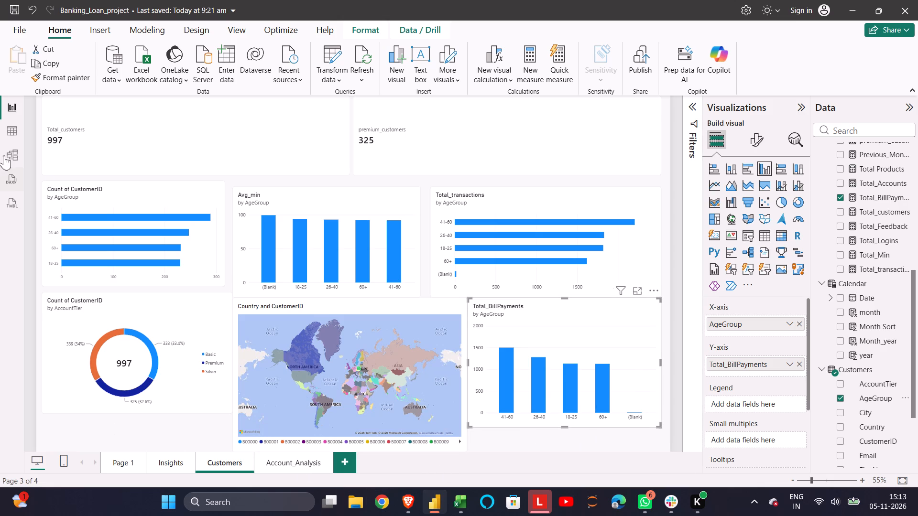
# Show the Customers table's data and open its query in a maximized Power Query Editor.
pyautogui.click(10, 136)
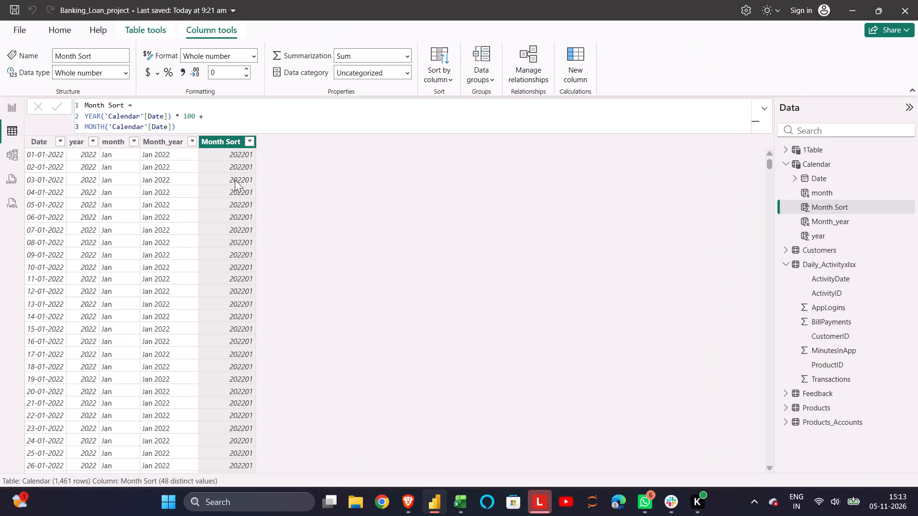
pyautogui.click(833, 247)
pyautogui.click(833, 247)
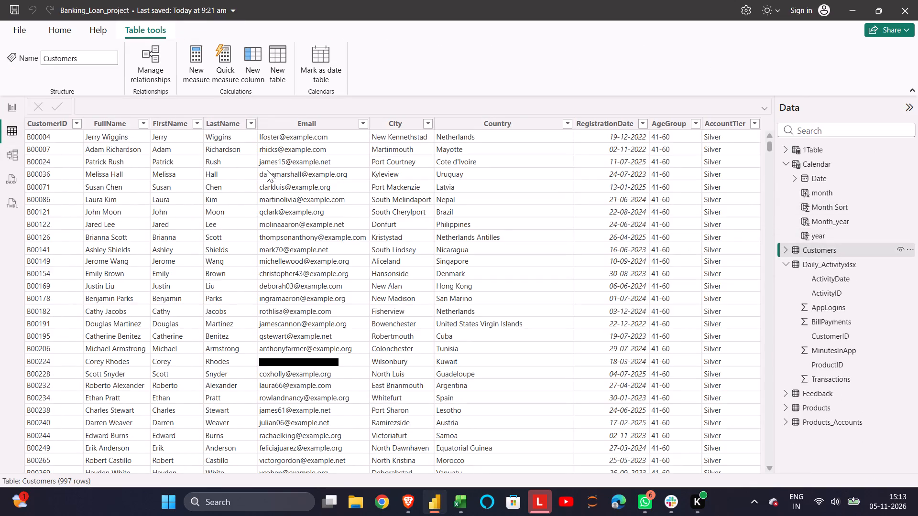
pyautogui.rightClick(367, 222)
pyautogui.click(414, 361)
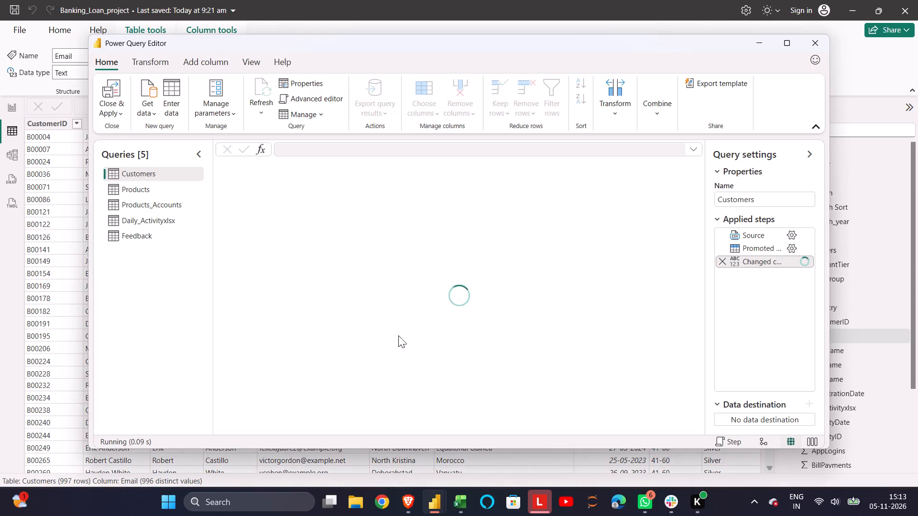
pyautogui.click(793, 43)
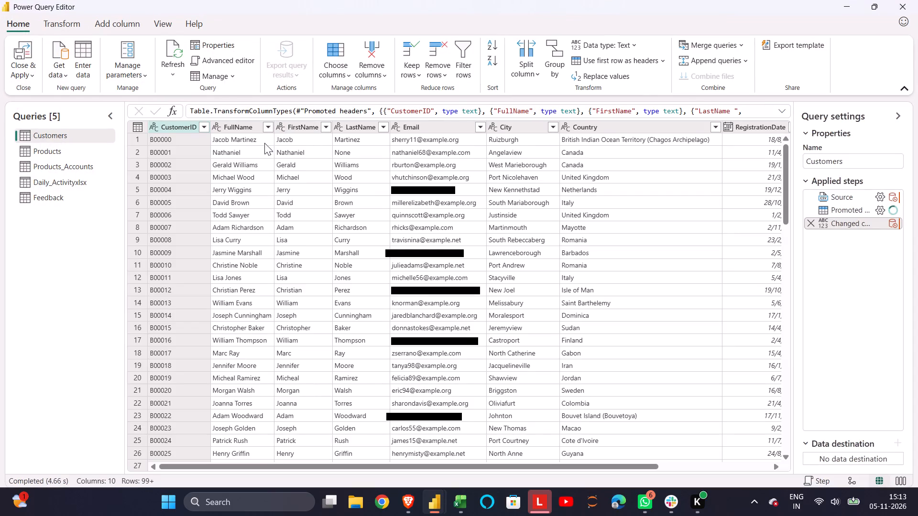
# Examine the rows of the Customers query, especially the AgeGroup and AccountTier columns.
pyautogui.scroll(3, 267, 145)
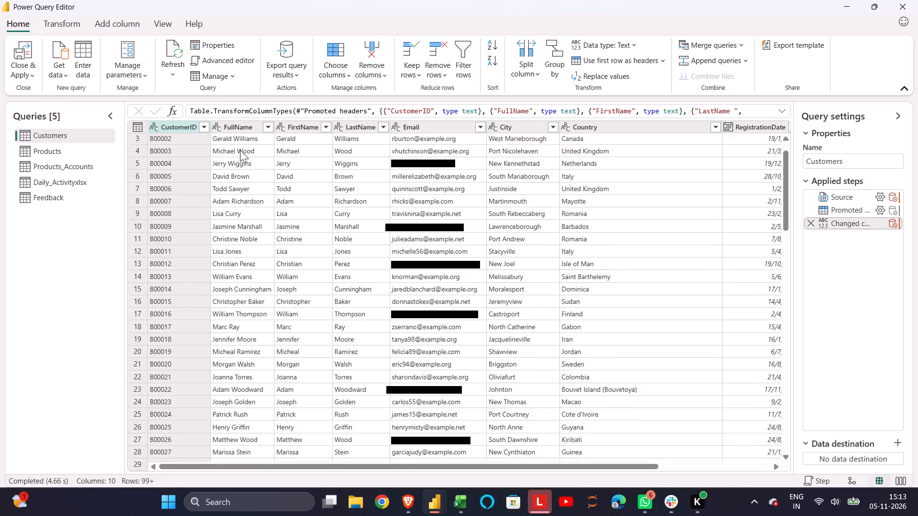
pyautogui.scroll(4, 240, 150)
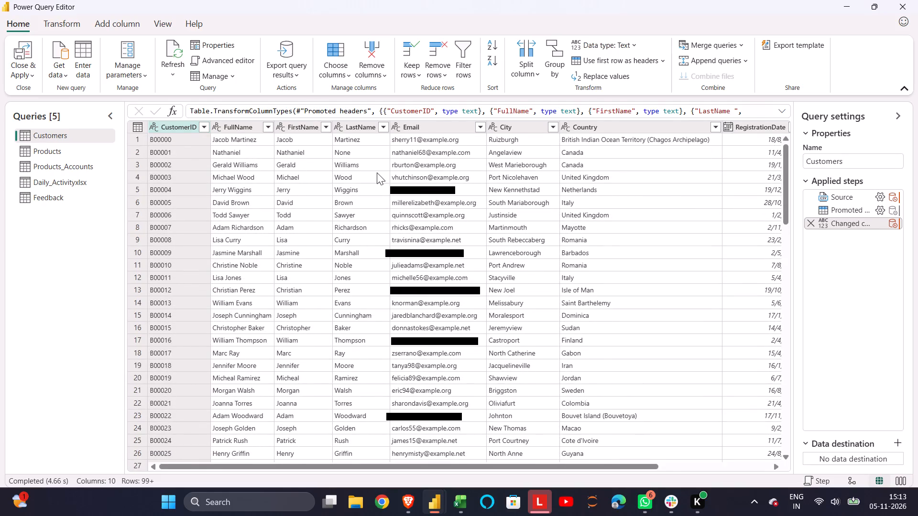
pyautogui.hscroll(-4, 377, 172)
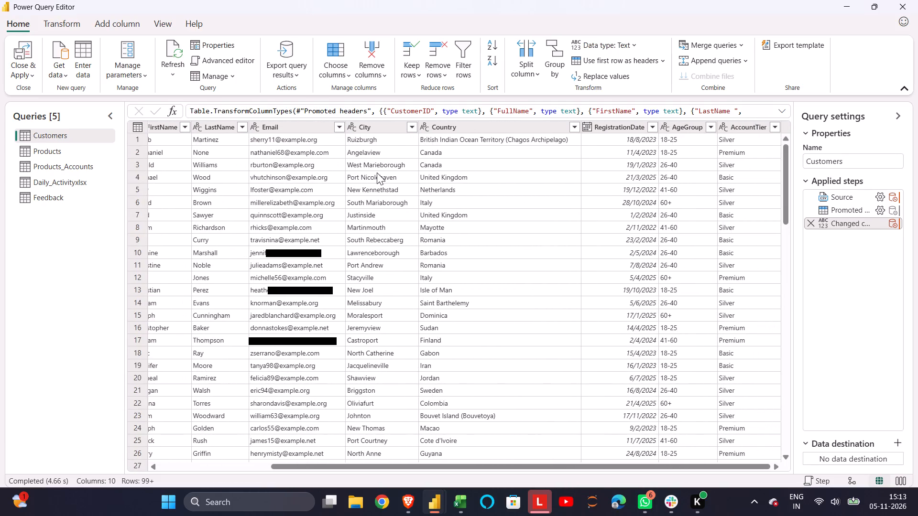
pyautogui.scroll(-1, 377, 172)
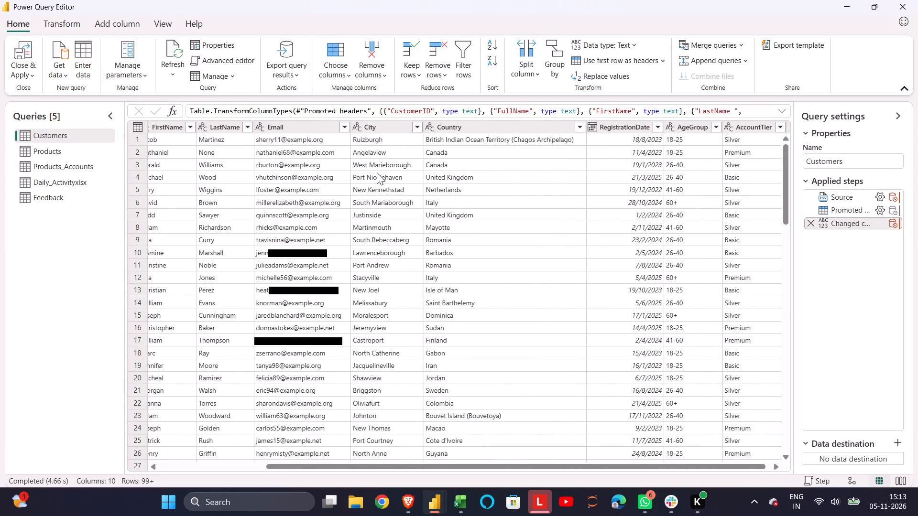
pyautogui.scroll(-1, 377, 172)
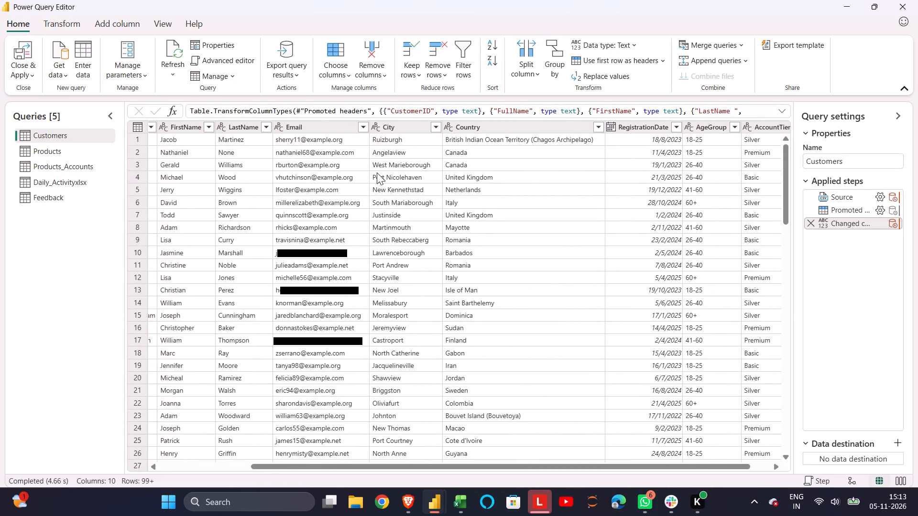
pyautogui.scroll(-3, 377, 172)
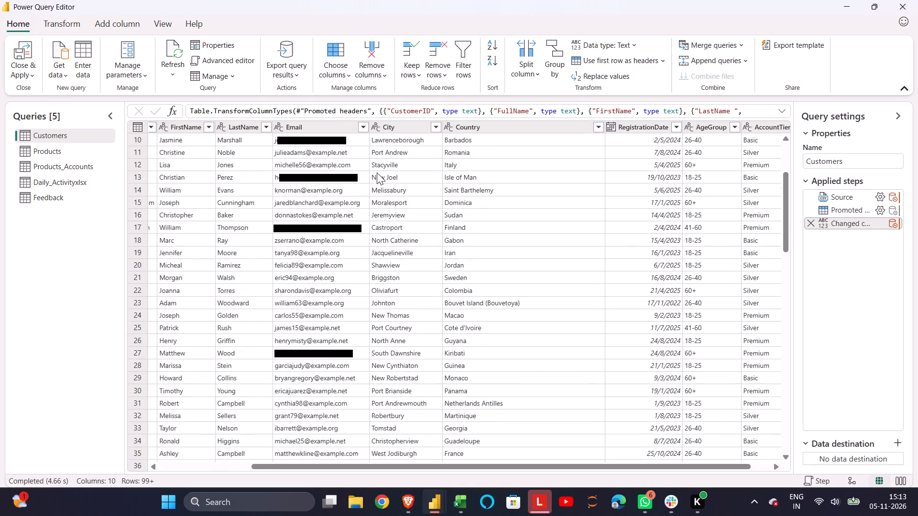
pyautogui.scroll(-7, 377, 172)
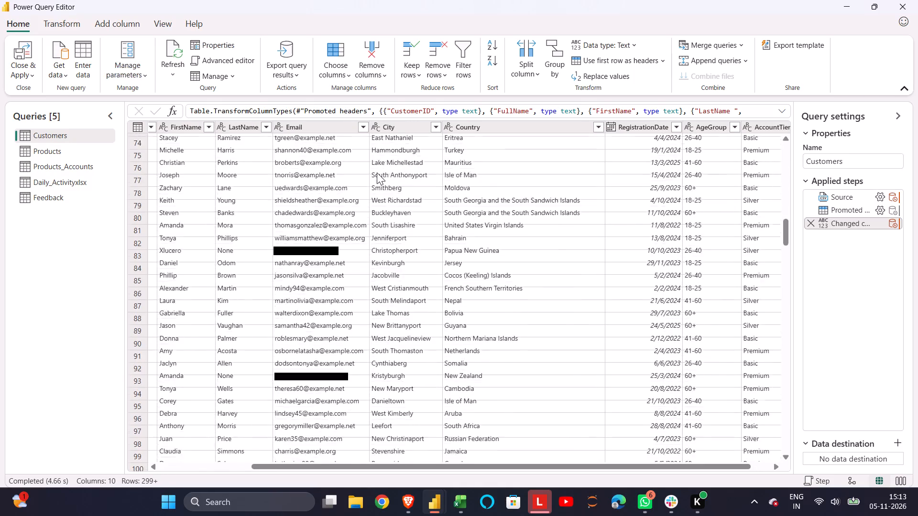
pyautogui.scroll(11, 377, 172)
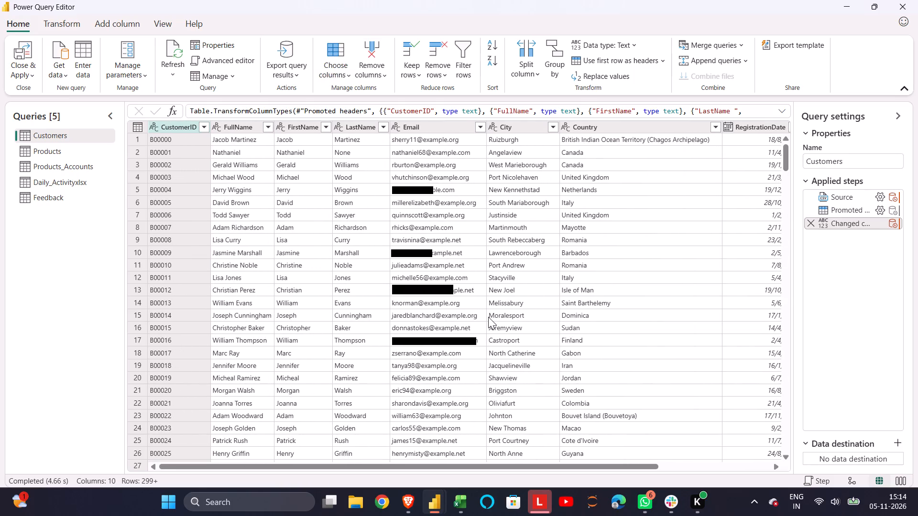
pyautogui.hscroll(-4, 507, 257)
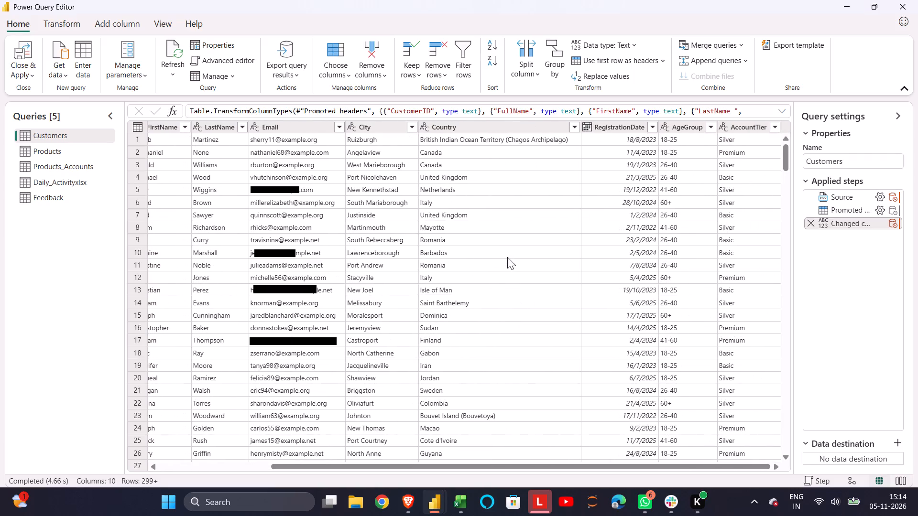
pyautogui.scroll(-6, 704, 230)
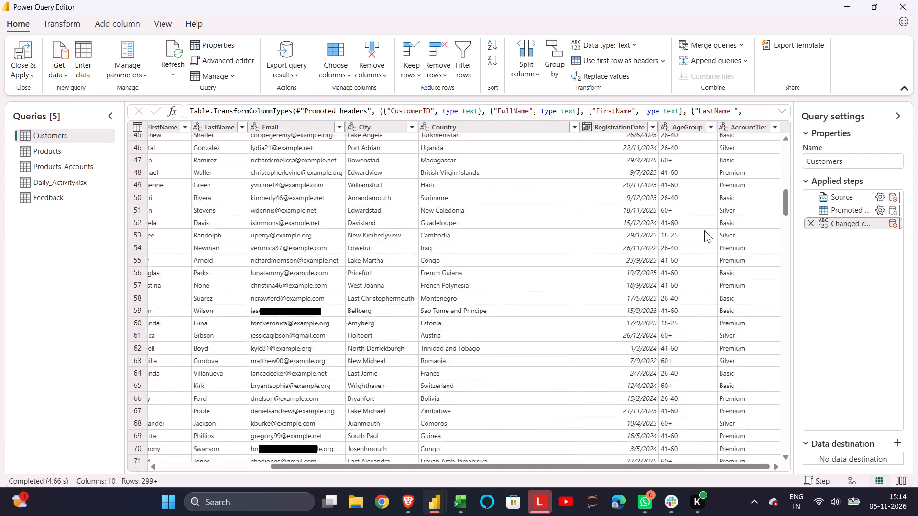
pyautogui.scroll(-6, 704, 230)
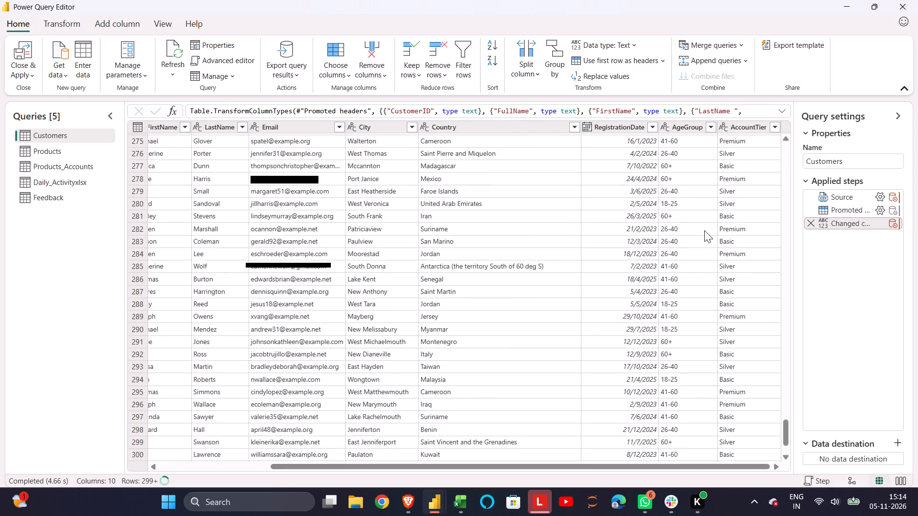
pyautogui.scroll(-3, 704, 230)
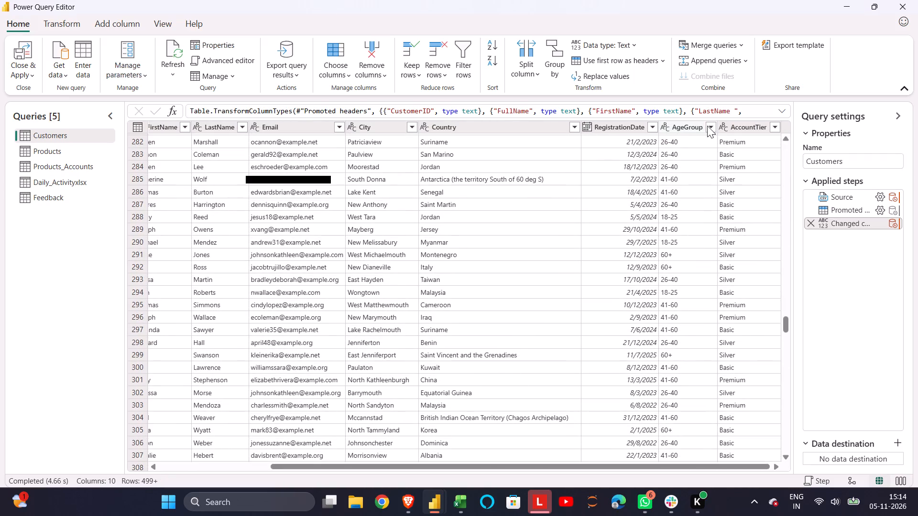
# Check the values in the AgeGroup column's filter list, keeping all of them selected.
pyautogui.click(707, 126)
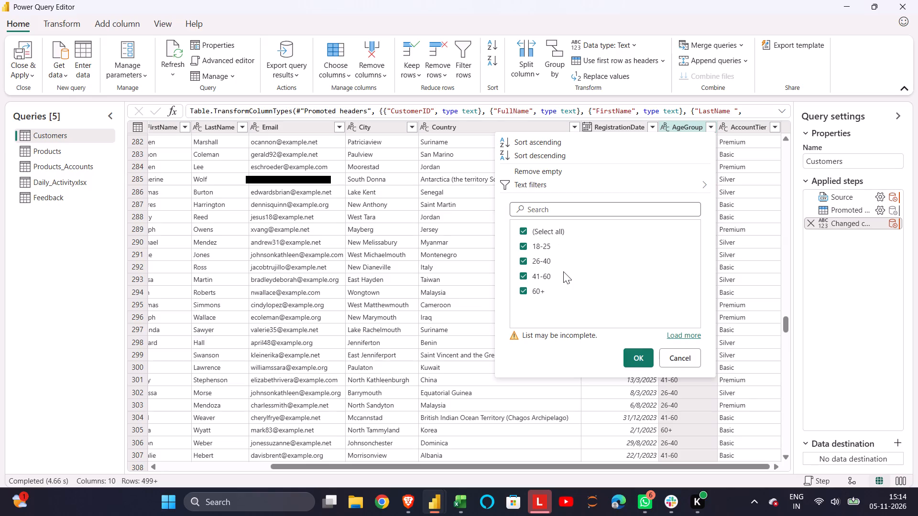
pyautogui.scroll(-1, 563, 271)
pyautogui.click(630, 355)
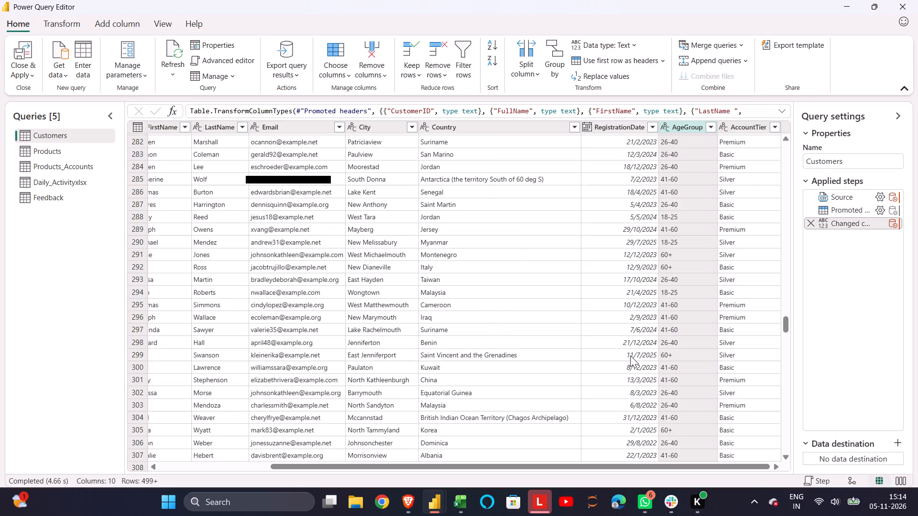
# Close and apply the Customers query and go back to the Customers report page.
pyautogui.click(21, 74)
pyautogui.click(37, 88)
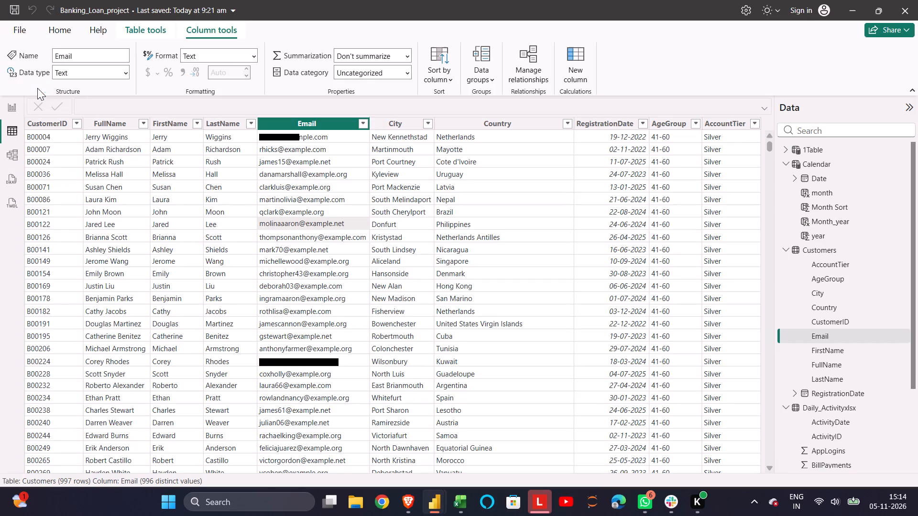
pyautogui.click(10, 113)
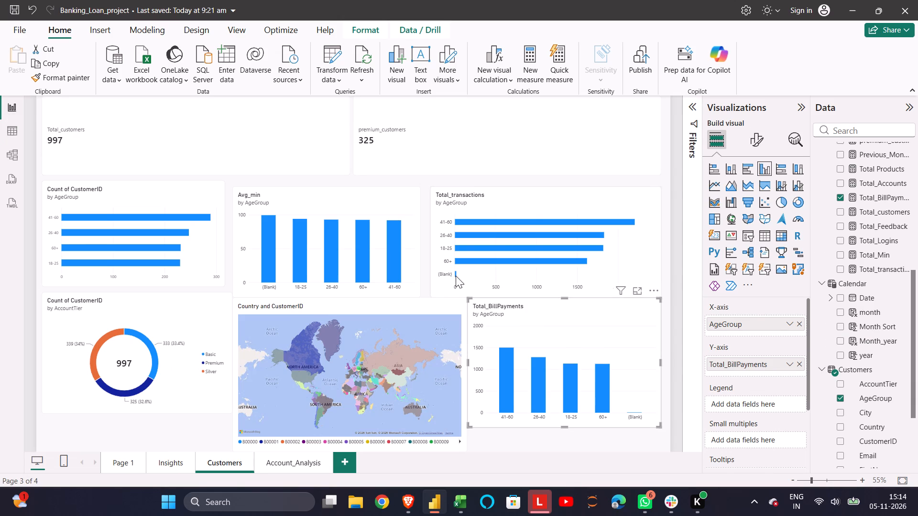
# Check which filters and slicers affect the Total_transactions chart, and select the Avg_min chart.
pyautogui.click(620, 179)
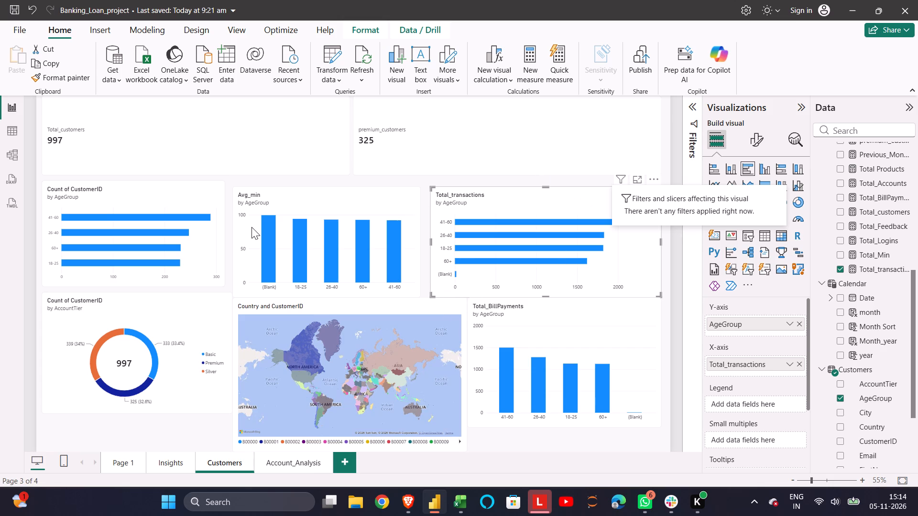
pyautogui.click(273, 294)
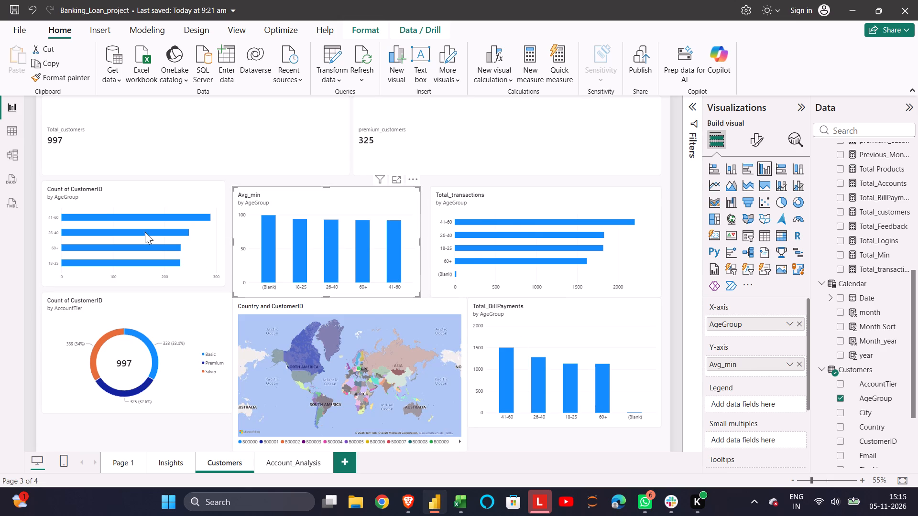
# Reopen the Customers query from the table data, check the AgeGroup column's filter values, and close the Power Query Editor.
pyautogui.click(15, 129)
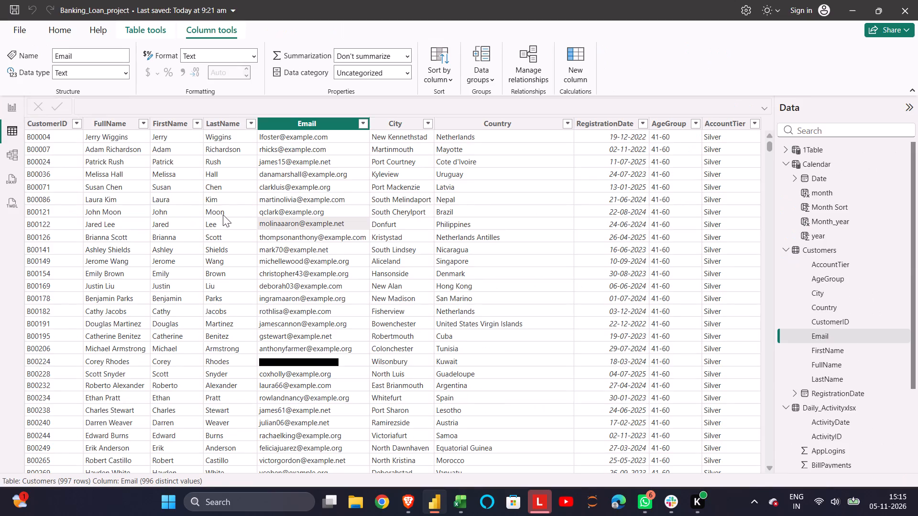
pyautogui.rightClick(223, 215)
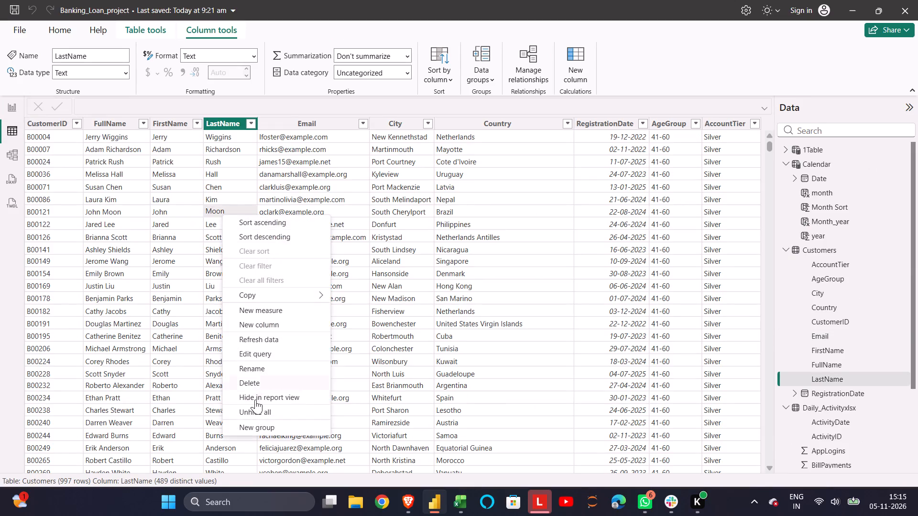
pyautogui.click(266, 354)
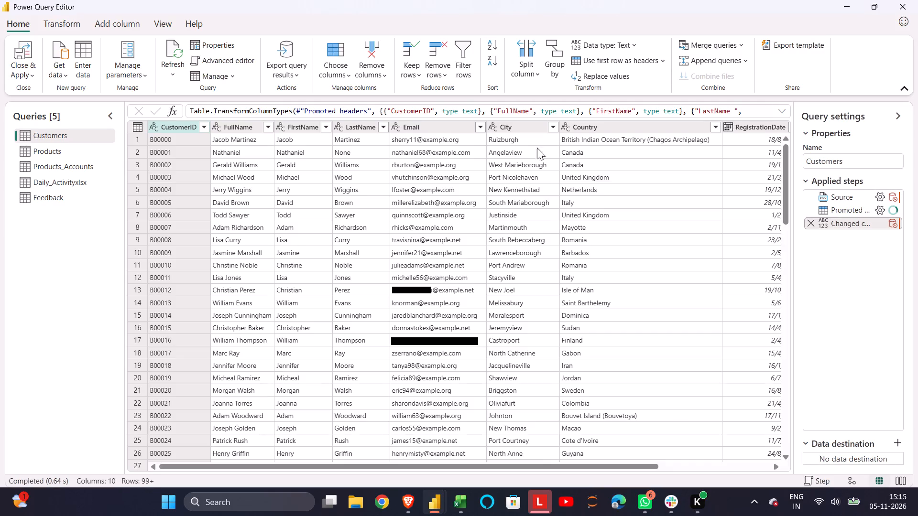
pyautogui.hscroll(-3, 717, 138)
pyautogui.click(710, 127)
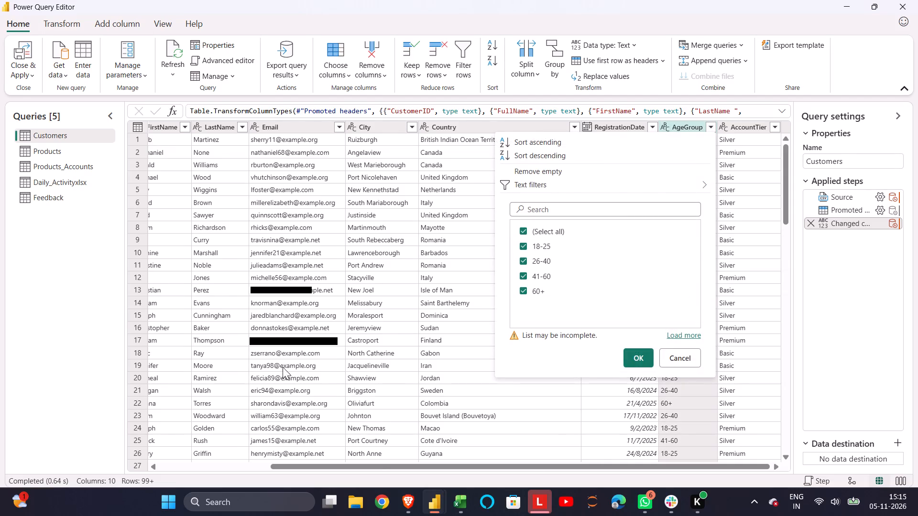
pyautogui.click(26, 51)
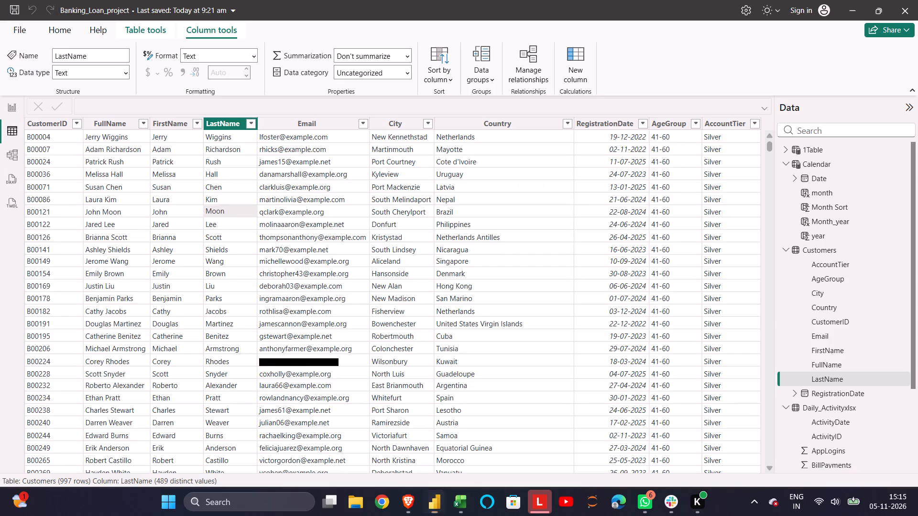
# Check the AgeGroup column's filter values in the Customers table view, leaving the filter unchanged.
pyautogui.click(690, 124)
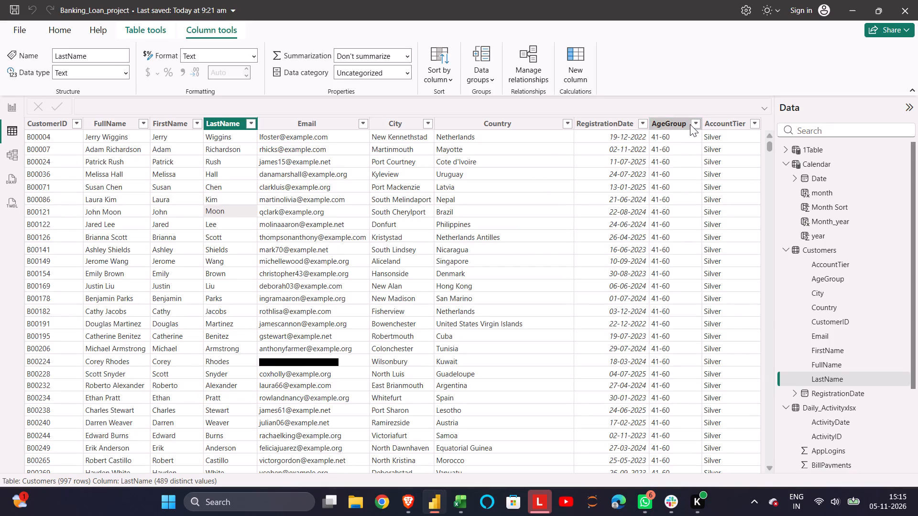
pyautogui.click(698, 124)
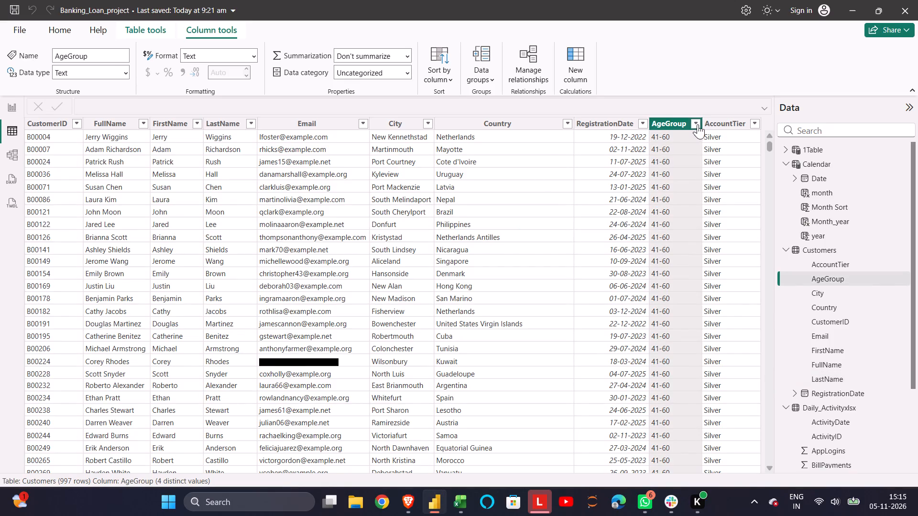
pyautogui.scroll(-2, 732, 258)
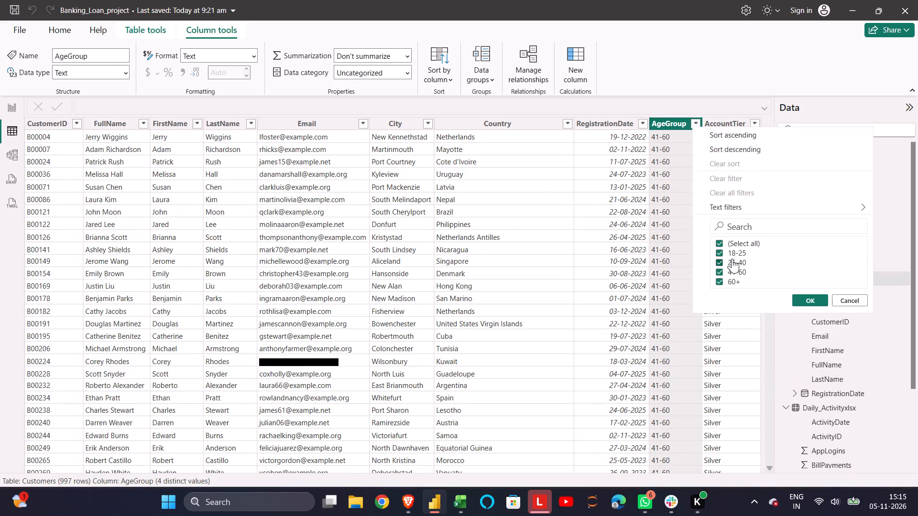
pyautogui.scroll(-1, 732, 258)
pyautogui.scroll(-1, 773, 258)
pyautogui.scroll(1, 773, 258)
pyautogui.scroll(-2, 773, 258)
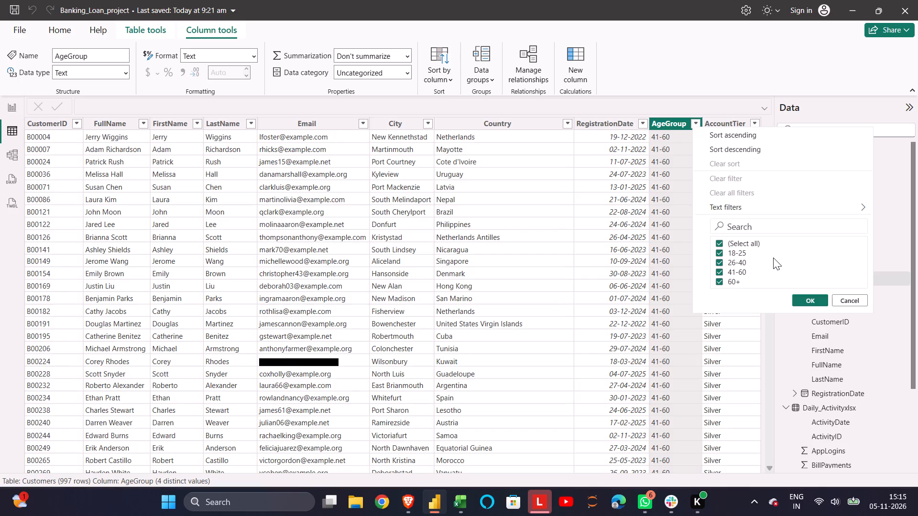
pyautogui.click(624, 93)
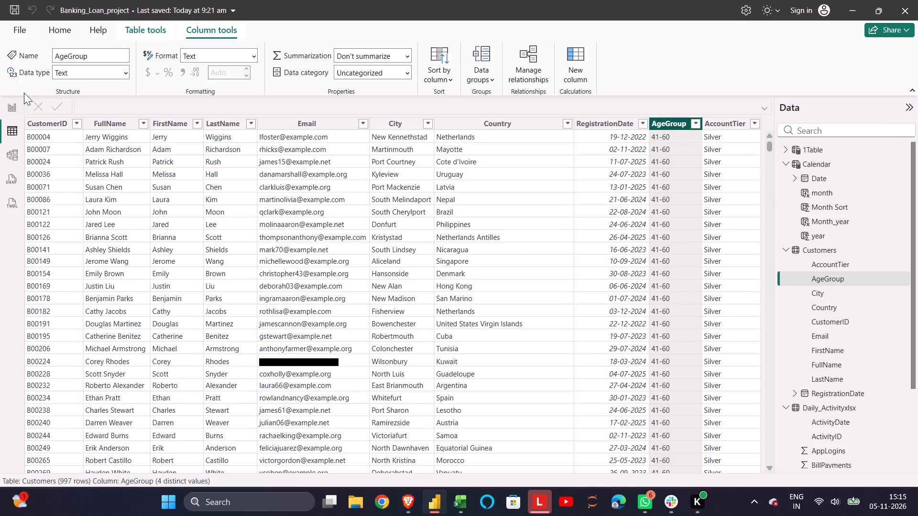
# Return to the Customers report page and convert the Avg_min chart into an AgeGroup slicer.
pyautogui.click(11, 107)
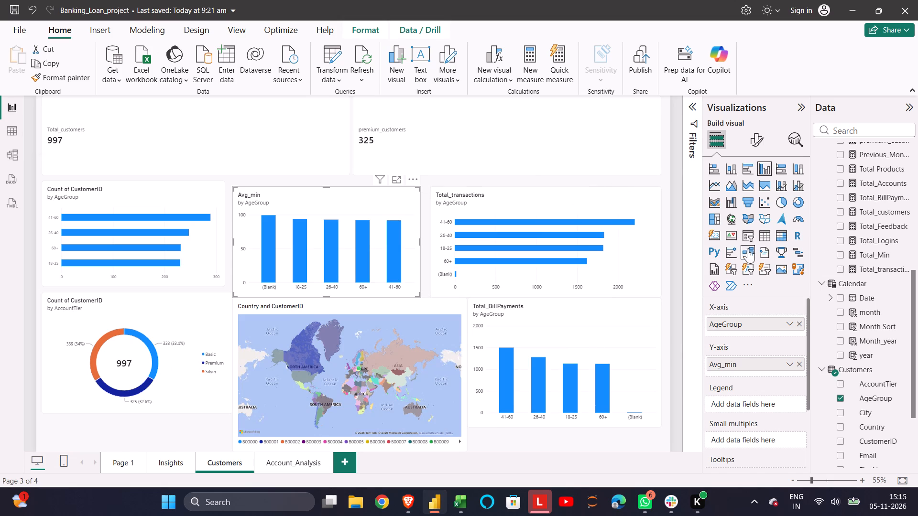
pyautogui.click(749, 236)
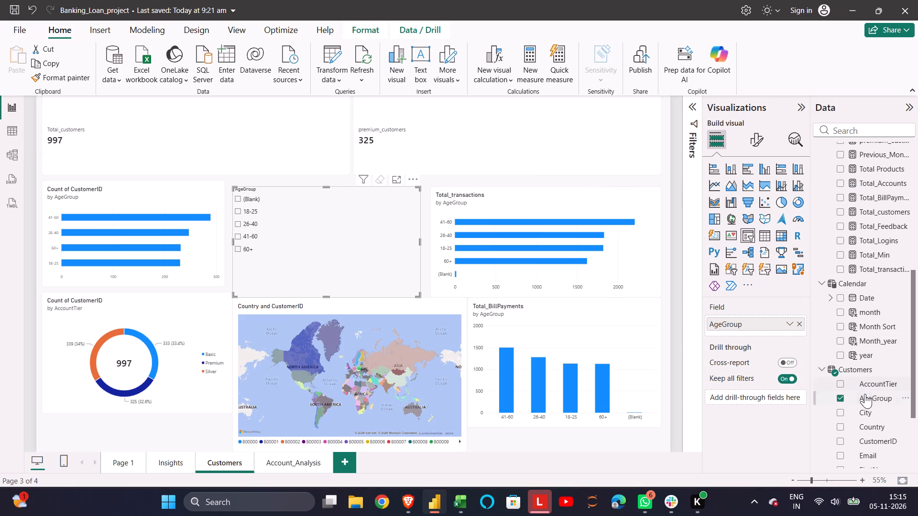
pyautogui.click(865, 395)
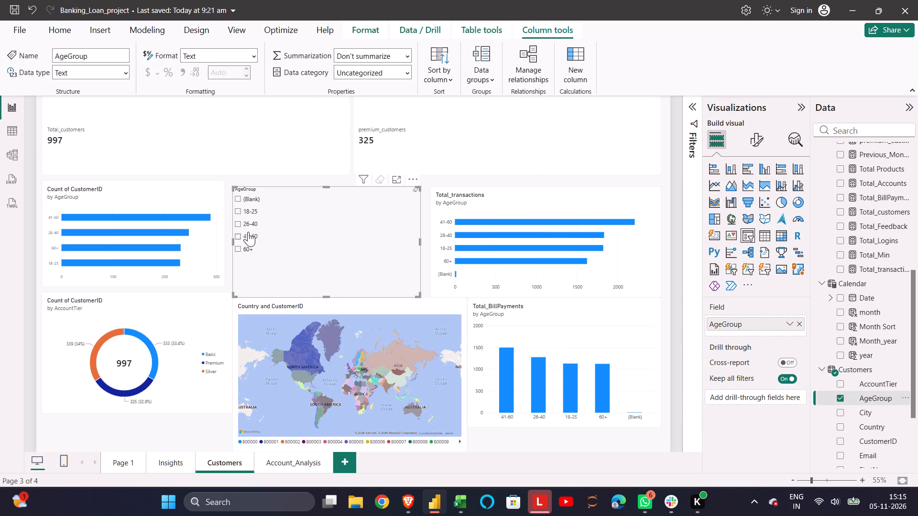
# Test the AgeGroup slicer with (Blank), 18-25 and 26-40 in turn, check the filters affecting it, and clear the selection.
pyautogui.click(238, 197)
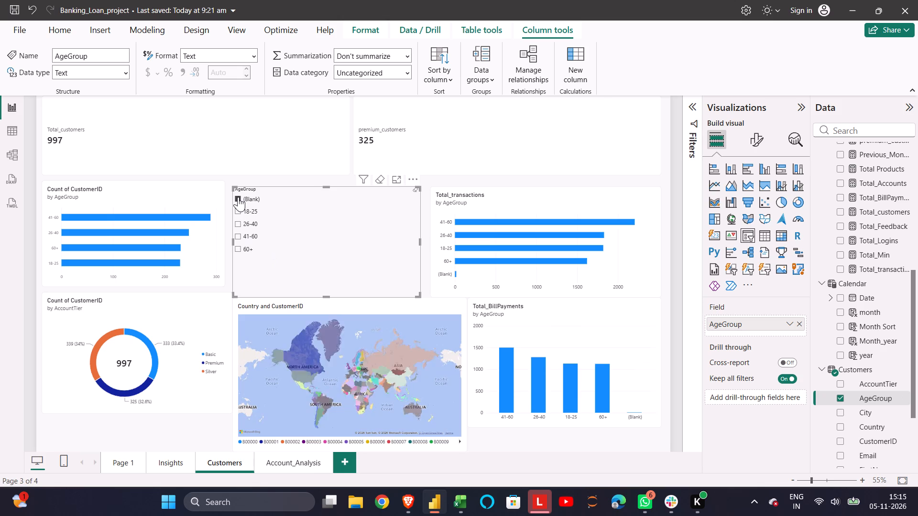
pyautogui.click(238, 197)
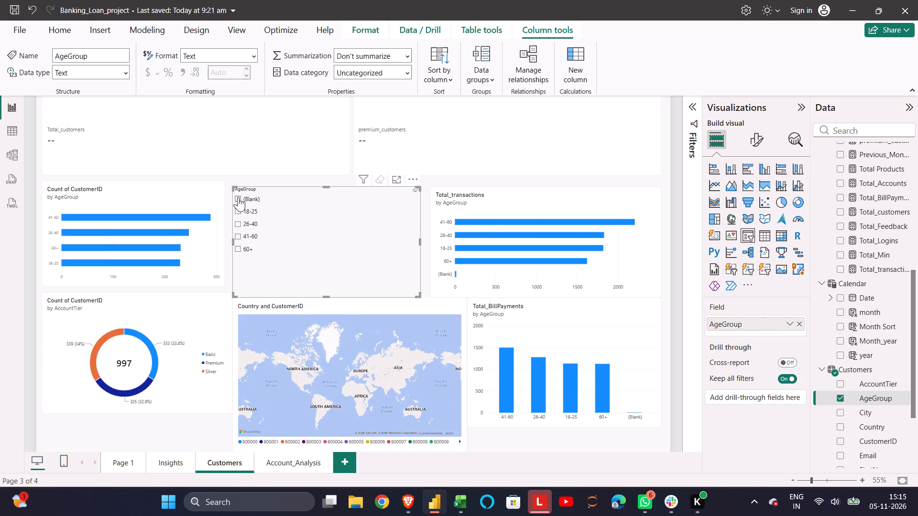
pyautogui.click(238, 215)
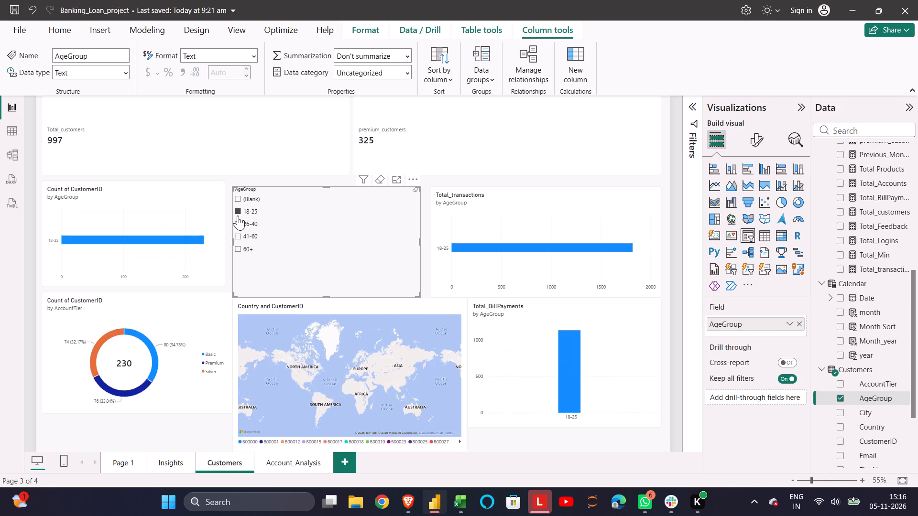
pyautogui.click(238, 228)
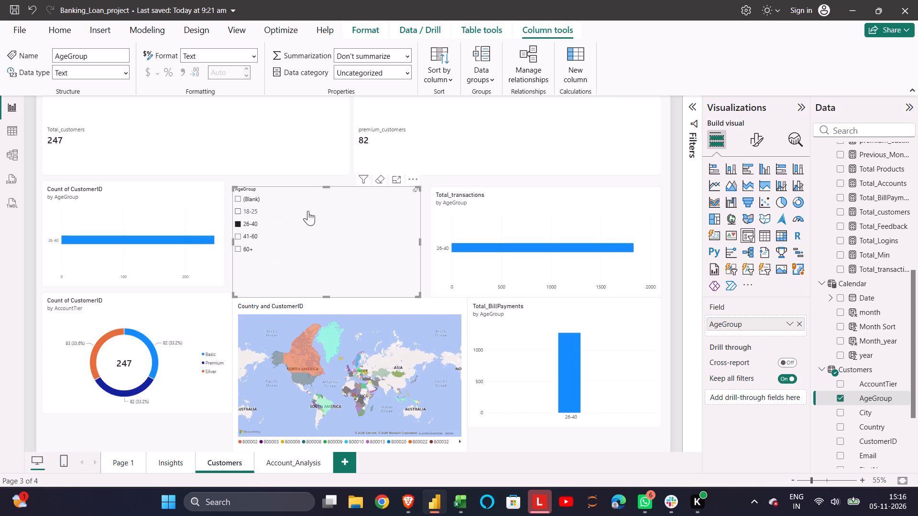
pyautogui.scroll(1, 334, 205)
pyautogui.click(361, 177)
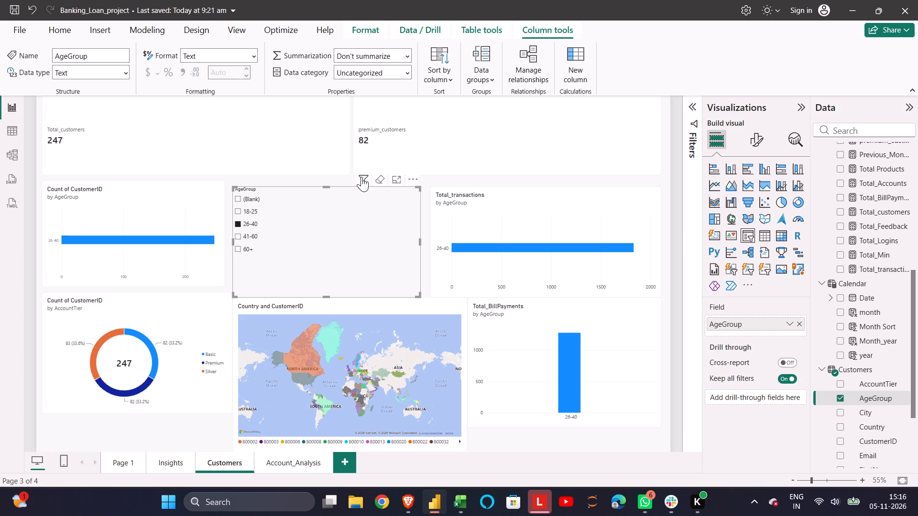
pyautogui.click(361, 177)
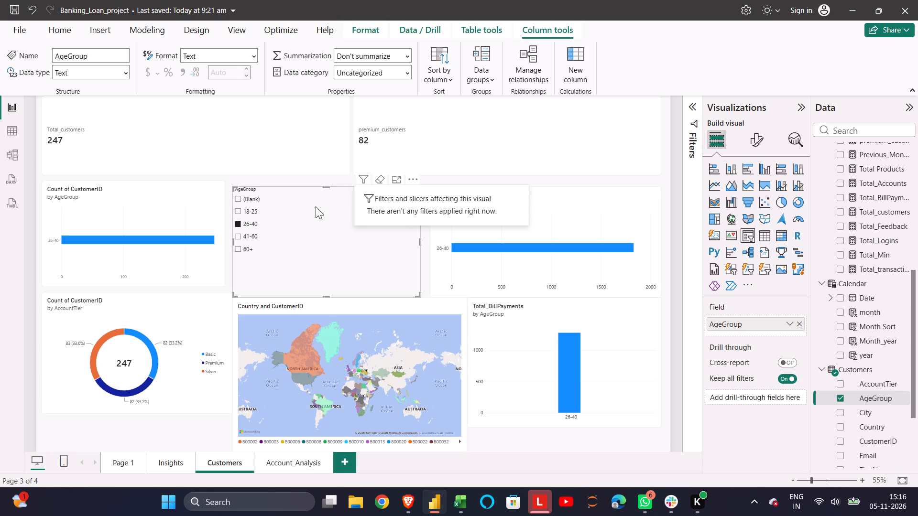
pyautogui.click(238, 224)
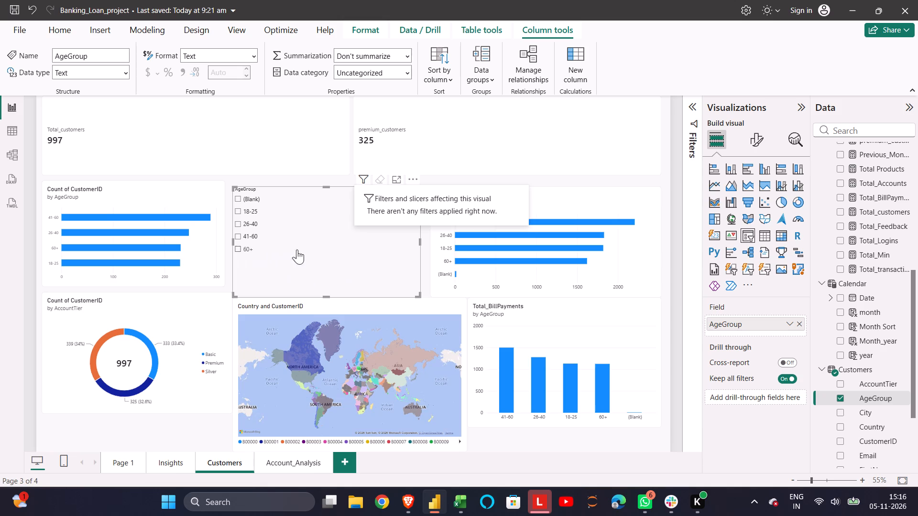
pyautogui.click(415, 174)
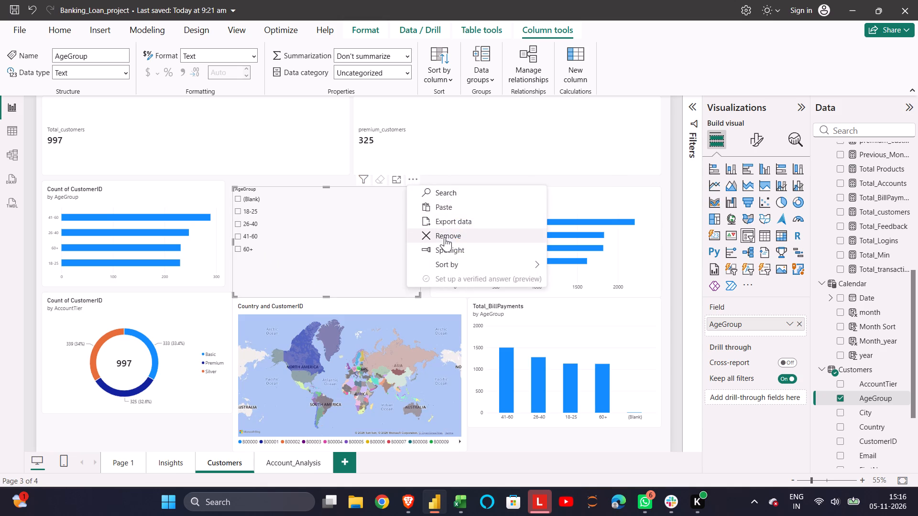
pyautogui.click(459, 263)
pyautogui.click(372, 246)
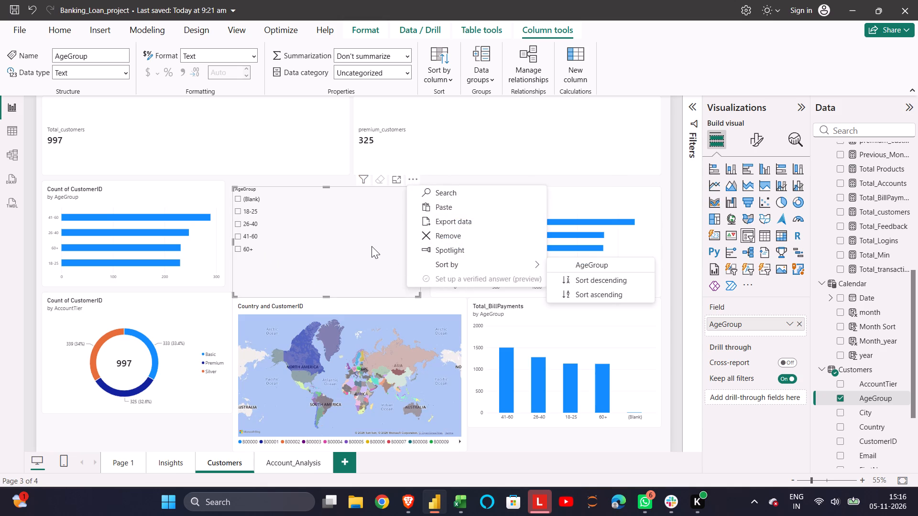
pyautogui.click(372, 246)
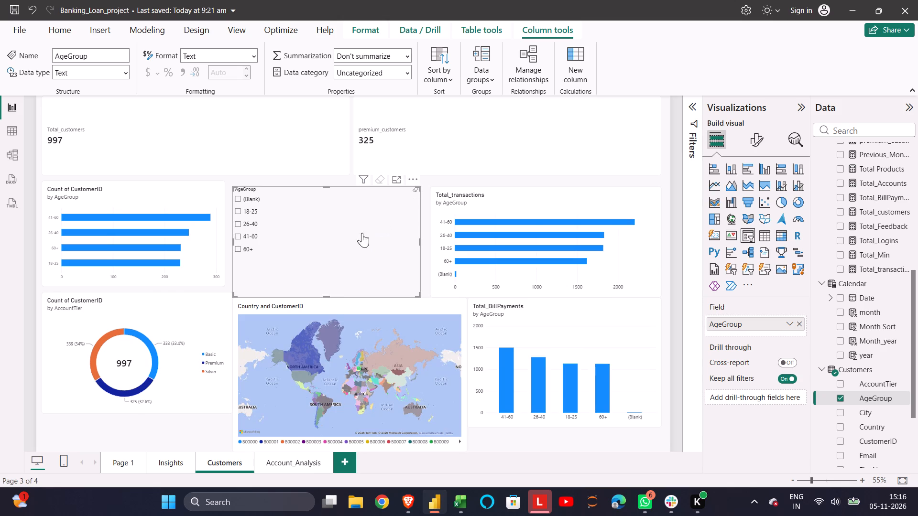
pyautogui.press('shift+super+s')
pyautogui.moveTo(0, 0); pyautogui.dragTo(259, 180)
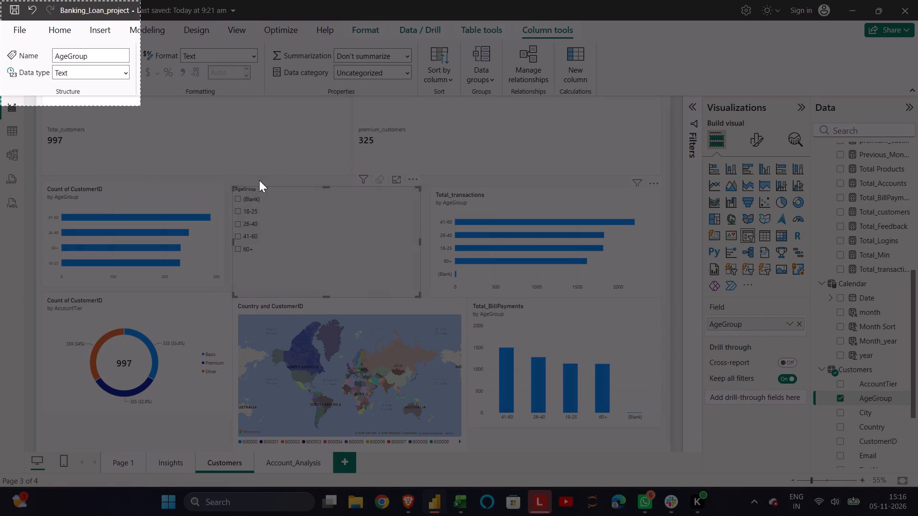
pyautogui.moveTo(259, 180); pyautogui.dragTo(905, 483)
pyautogui.hscroll(1, 260, 182)
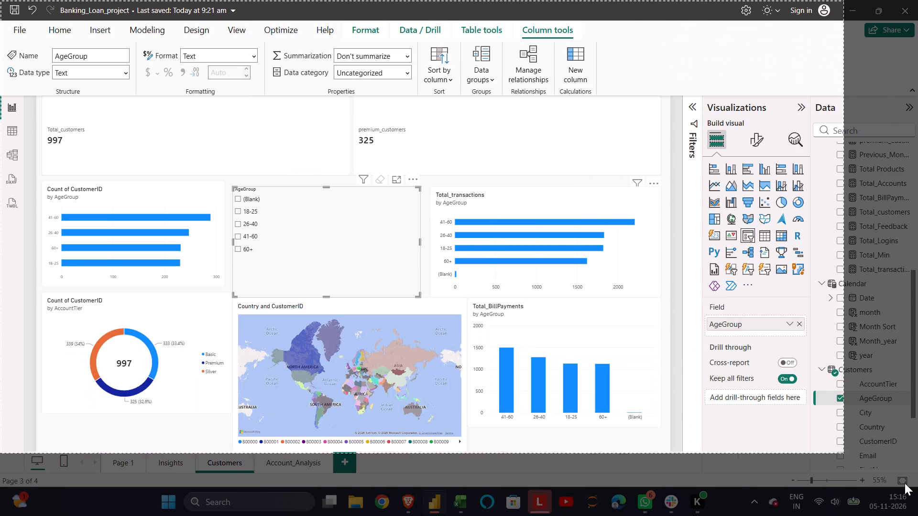
pyautogui.moveTo(905, 483); pyautogui.dragTo(912, 483)
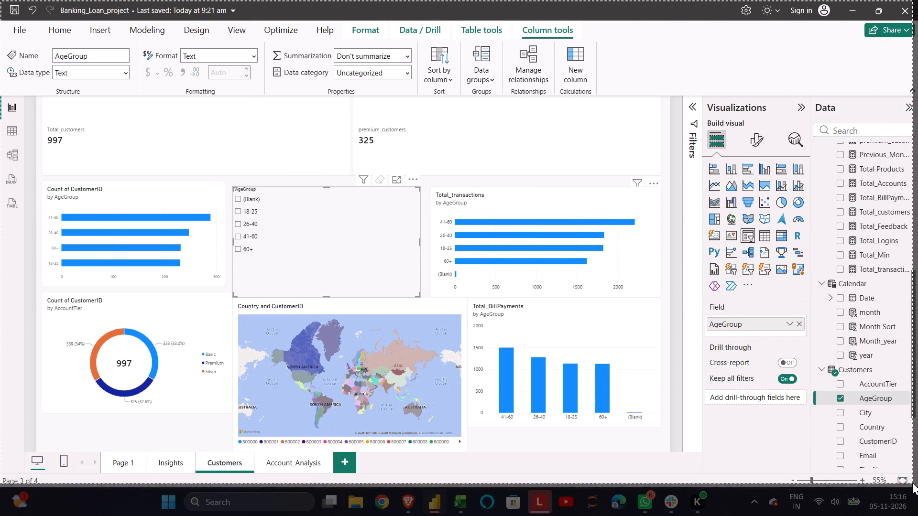
pyautogui.moveTo(912, 483); pyautogui.dragTo(522, 412)
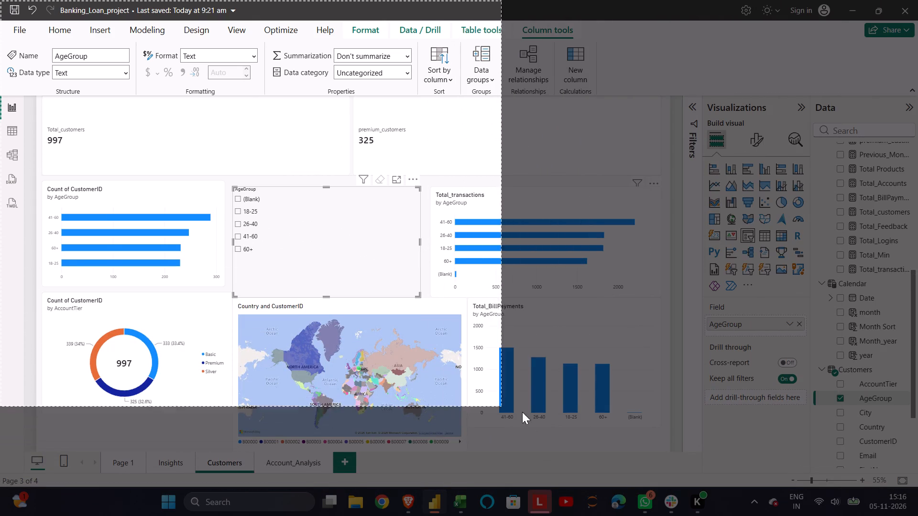
pyautogui.moveTo(522, 412); pyautogui.dragTo(917, 481)
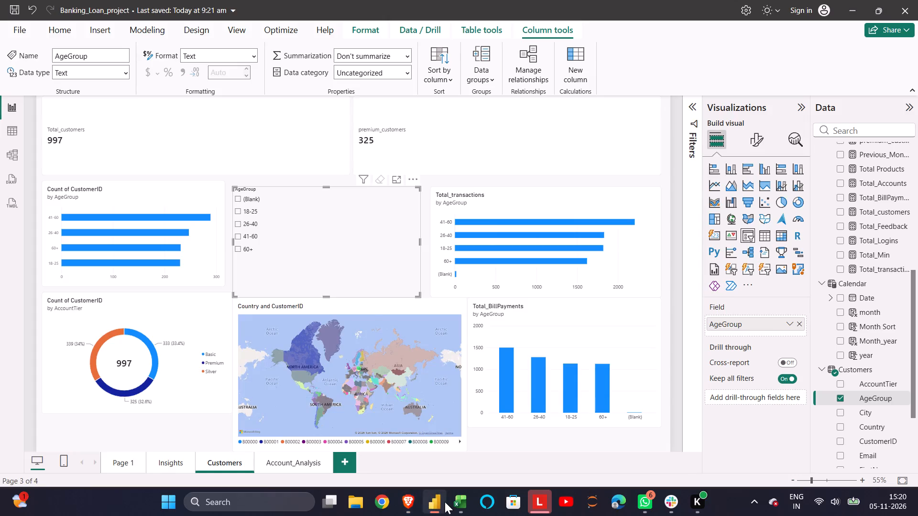
pyautogui.click(8, 127)
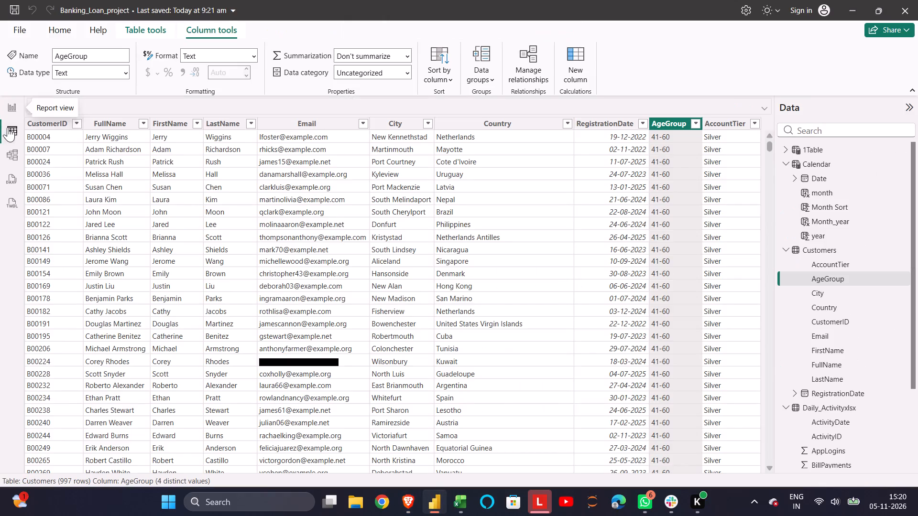
pyautogui.rightClick(188, 159)
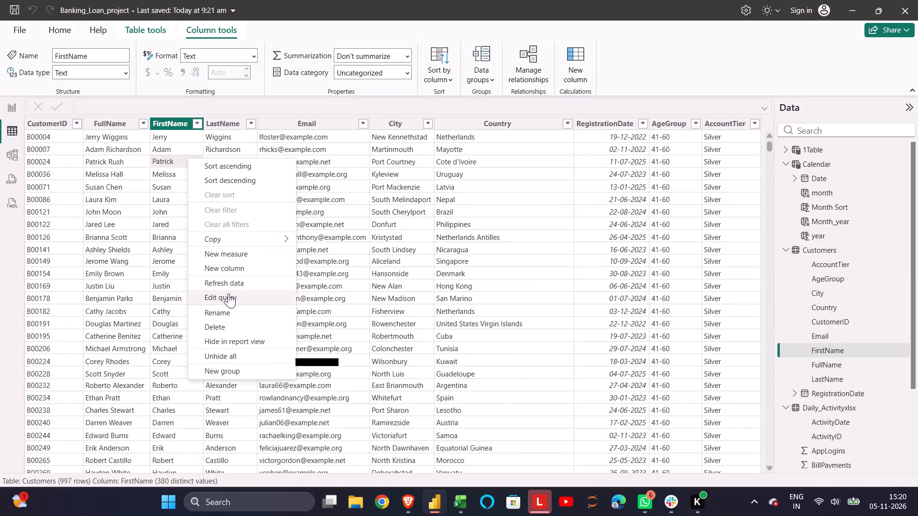
pyautogui.click(227, 299)
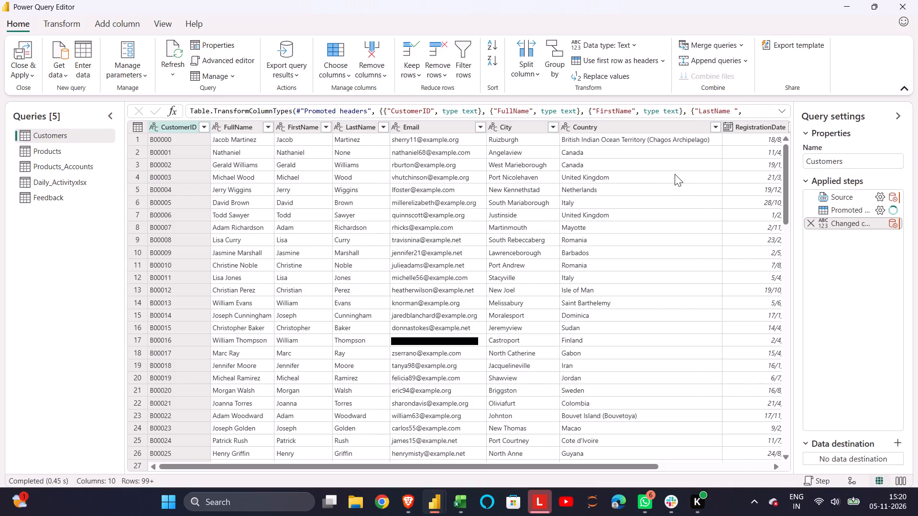
pyautogui.hscroll(-4, 675, 174)
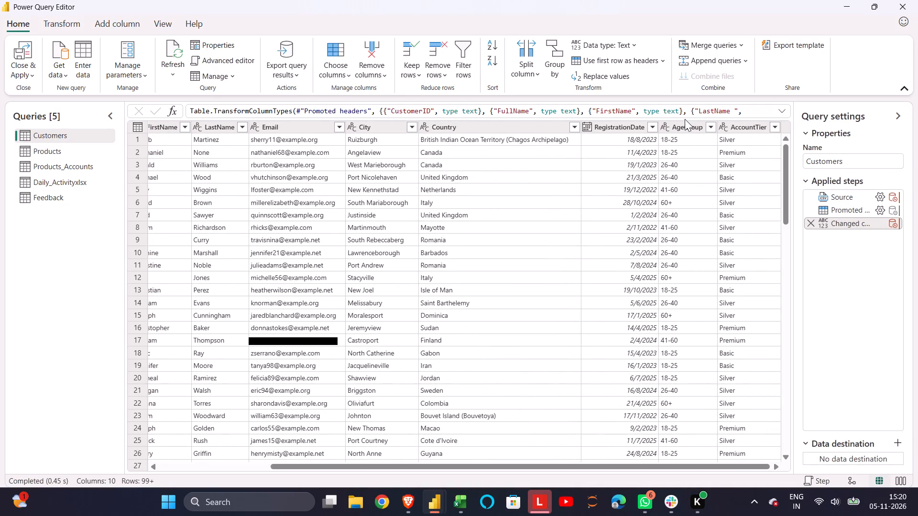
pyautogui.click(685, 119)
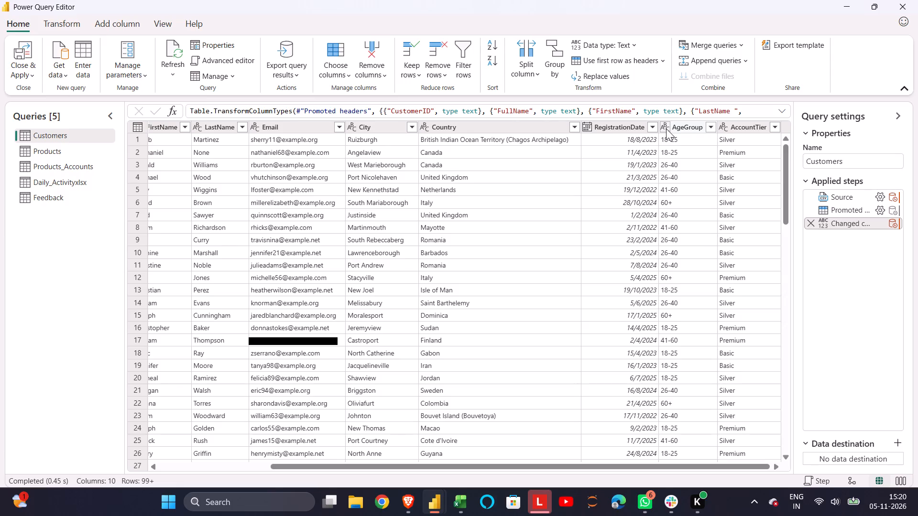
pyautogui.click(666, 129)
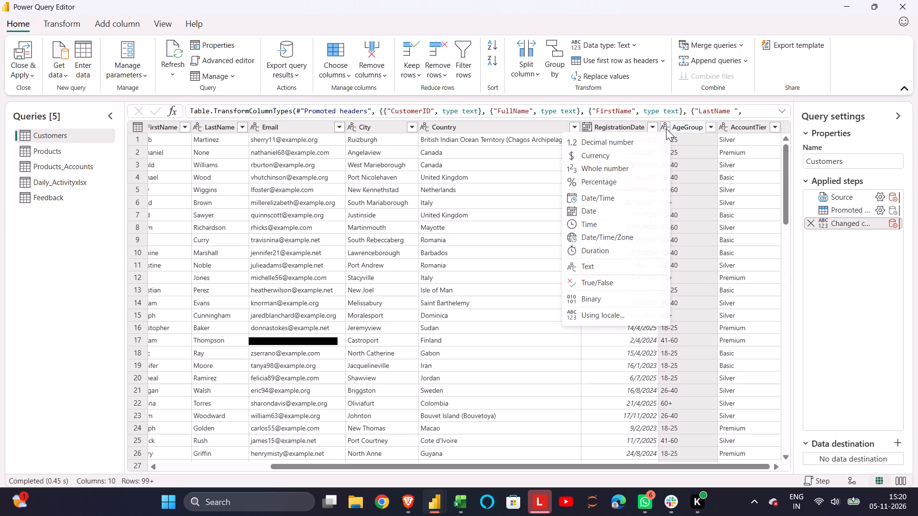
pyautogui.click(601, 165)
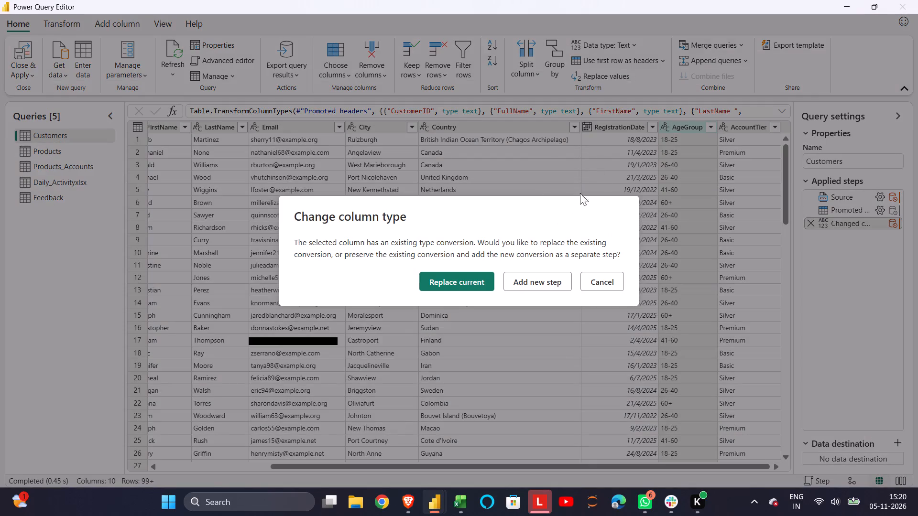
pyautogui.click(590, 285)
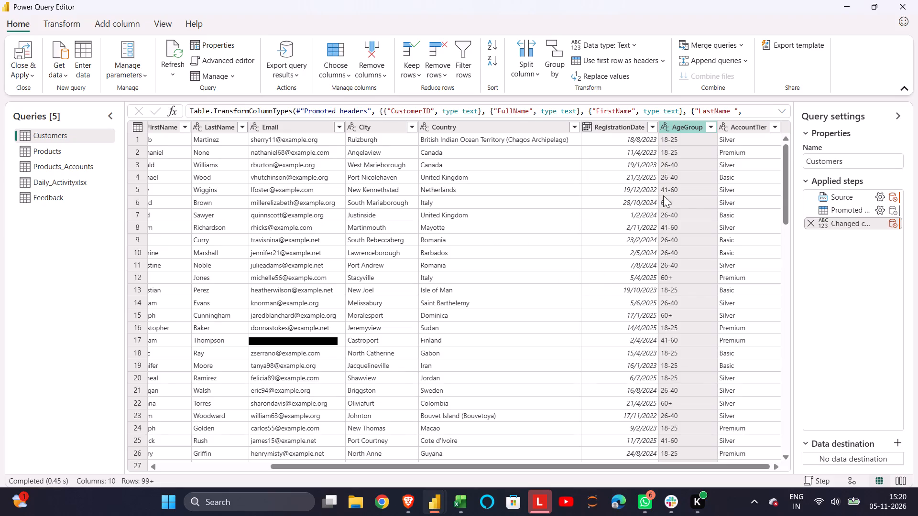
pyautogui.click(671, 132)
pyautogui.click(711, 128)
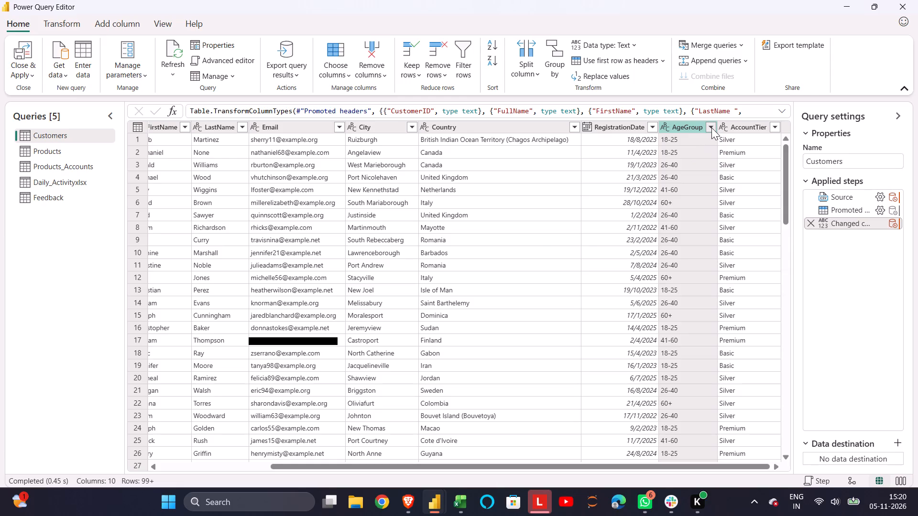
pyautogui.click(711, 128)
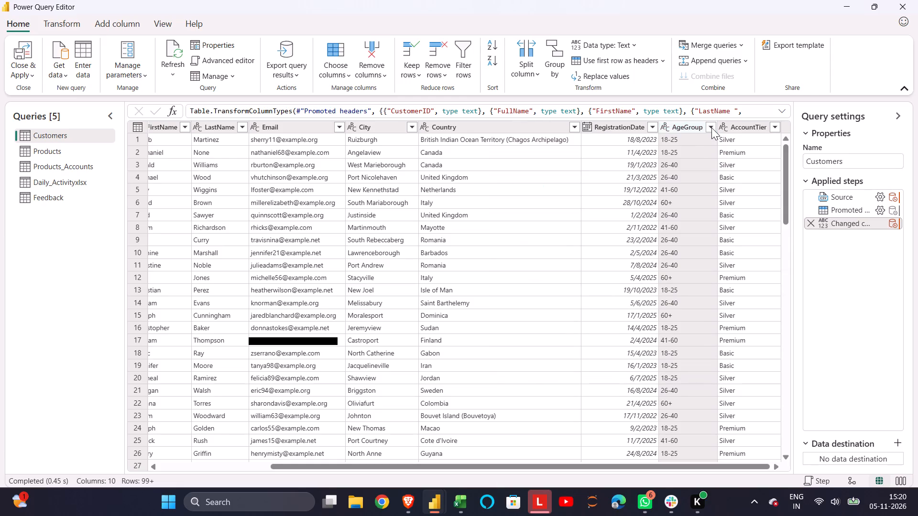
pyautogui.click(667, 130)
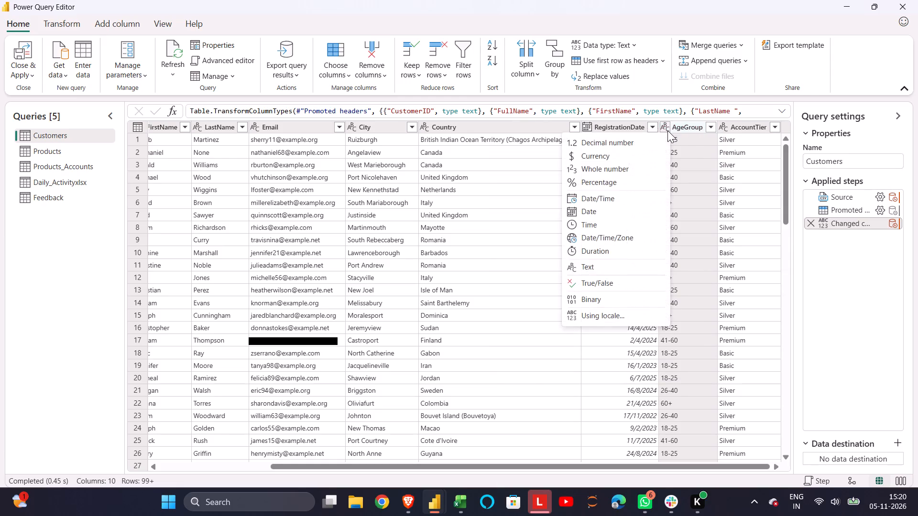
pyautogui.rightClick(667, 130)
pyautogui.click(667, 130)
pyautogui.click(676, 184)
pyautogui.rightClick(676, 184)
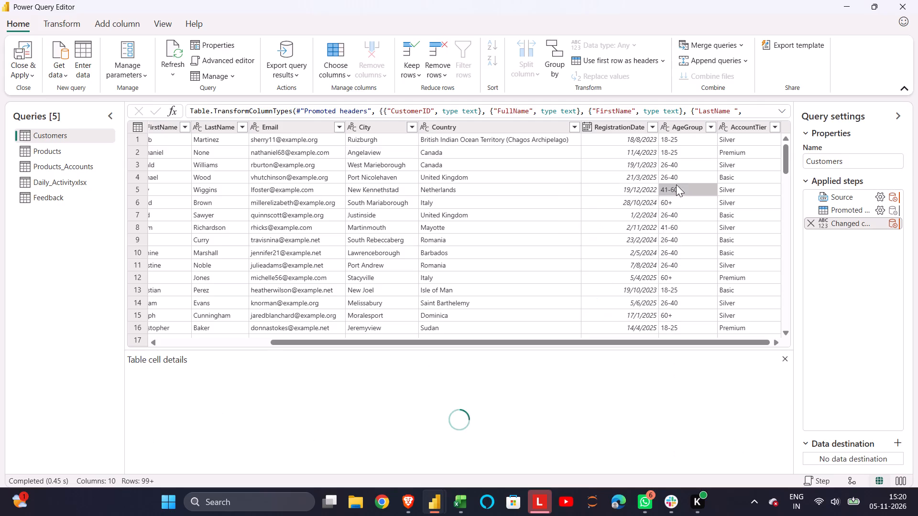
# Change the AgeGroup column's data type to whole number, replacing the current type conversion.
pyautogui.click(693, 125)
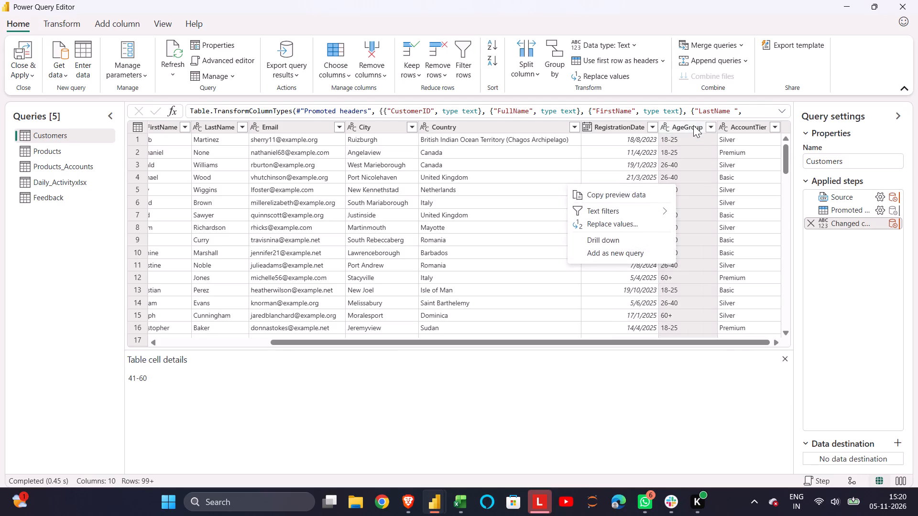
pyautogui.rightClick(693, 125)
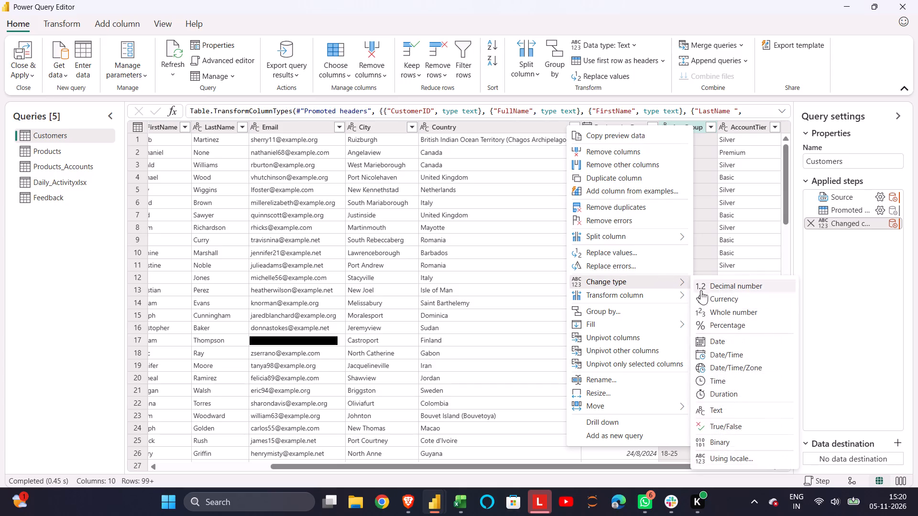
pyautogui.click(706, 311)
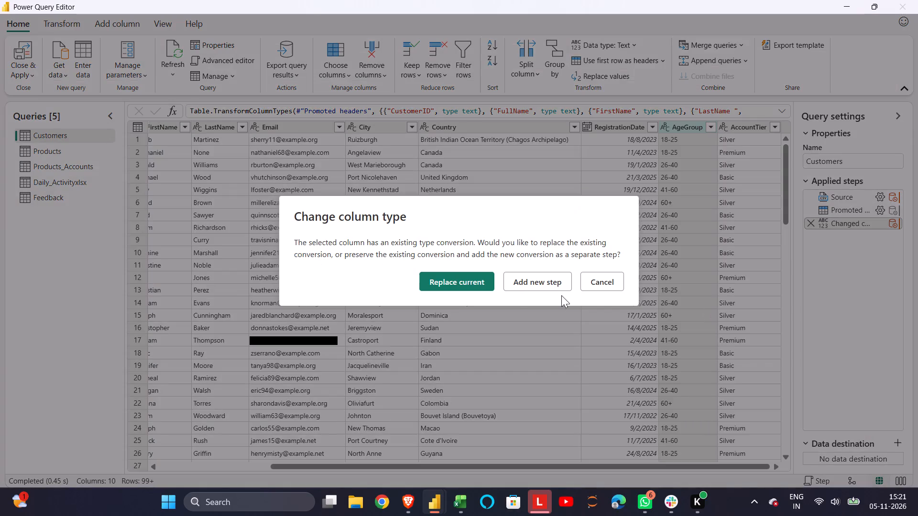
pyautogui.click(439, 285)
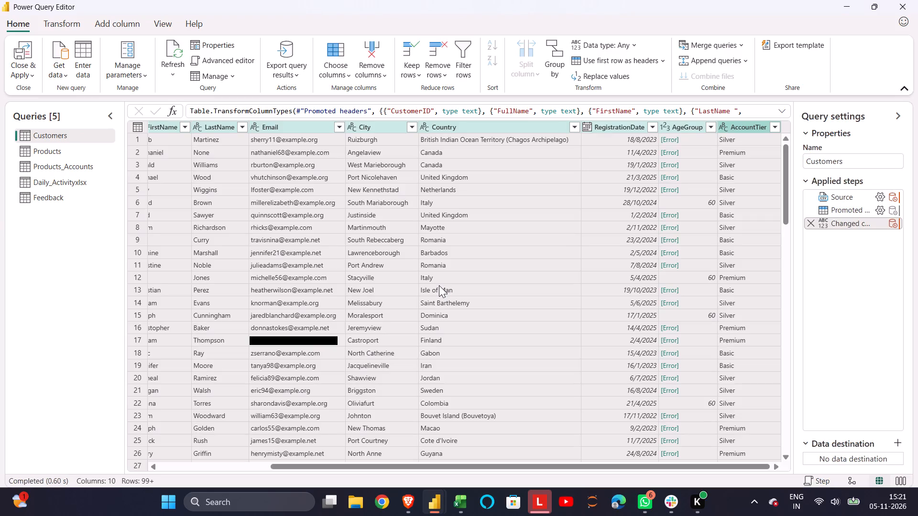
# Remove the column type conversion step from the Customers query's applied steps.
pyautogui.click(806, 219)
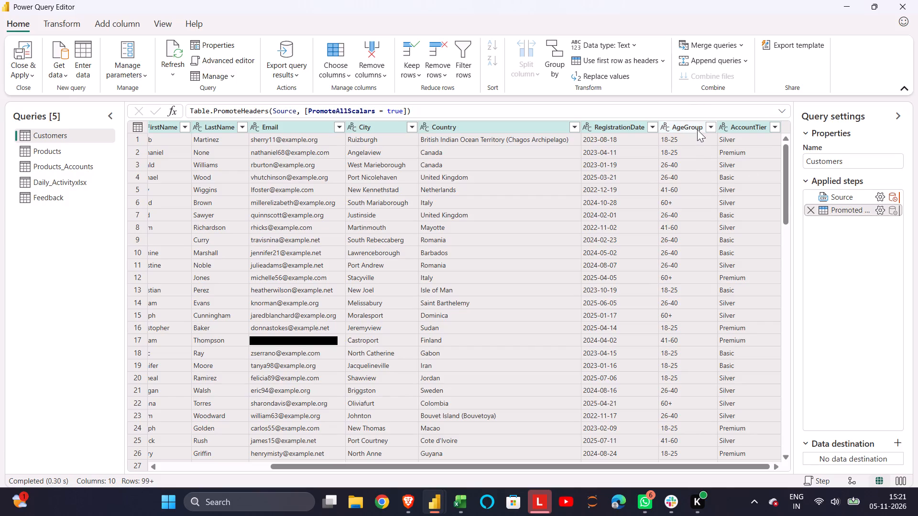
# Open the AgeGroup column's filter list to check for null or empty values.
pyautogui.click(696, 164)
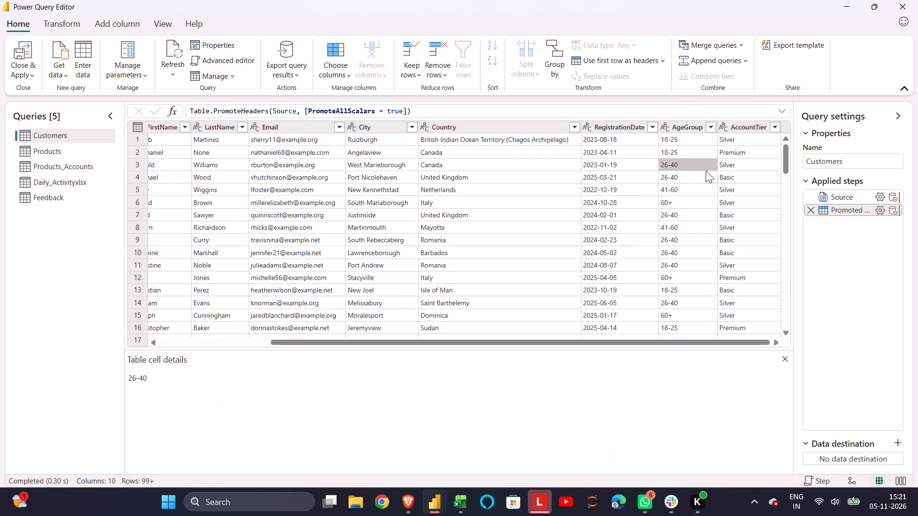
pyautogui.click(783, 362)
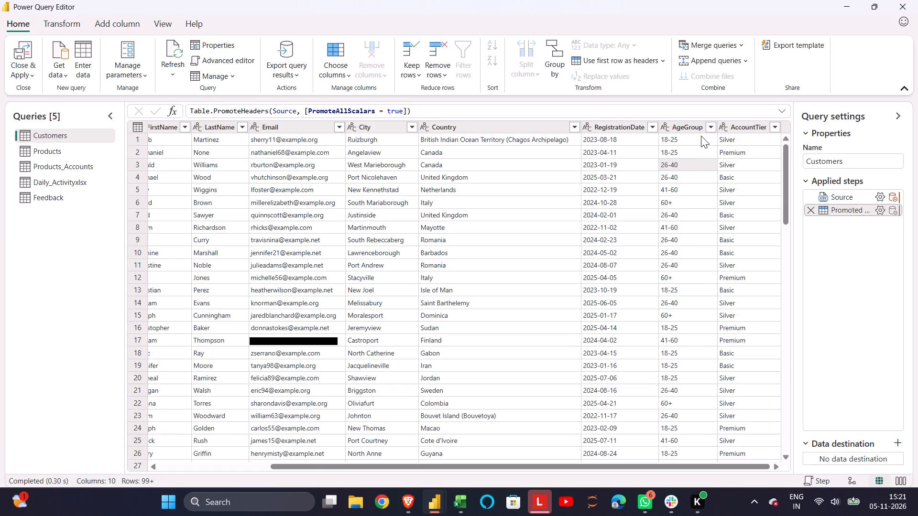
pyautogui.click(696, 130)
pyautogui.rightClick(696, 130)
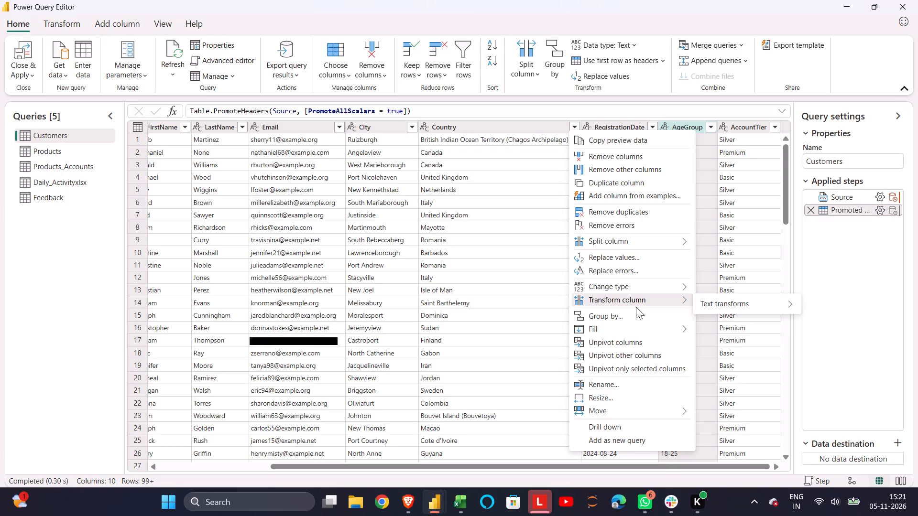
pyautogui.click(713, 129)
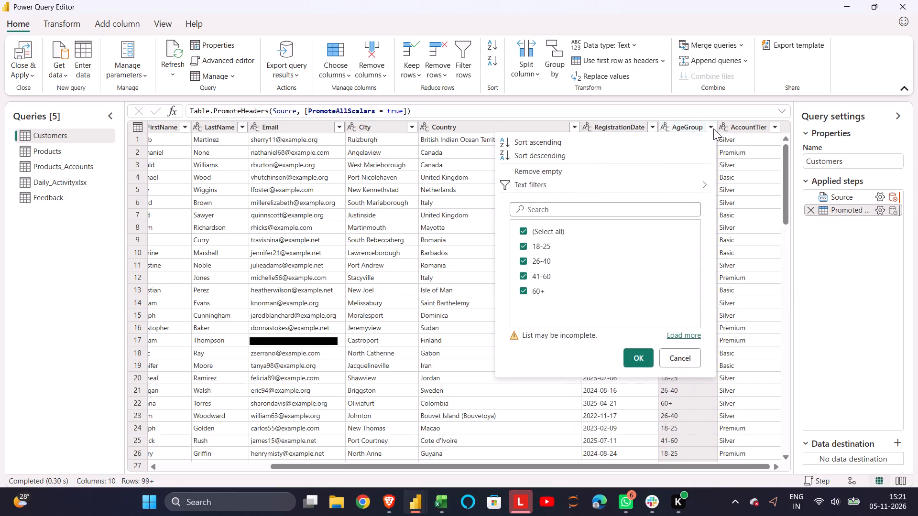
# Apply the Trim text transform to the Customers query's AgeGroup column.
pyautogui.click(509, 416)
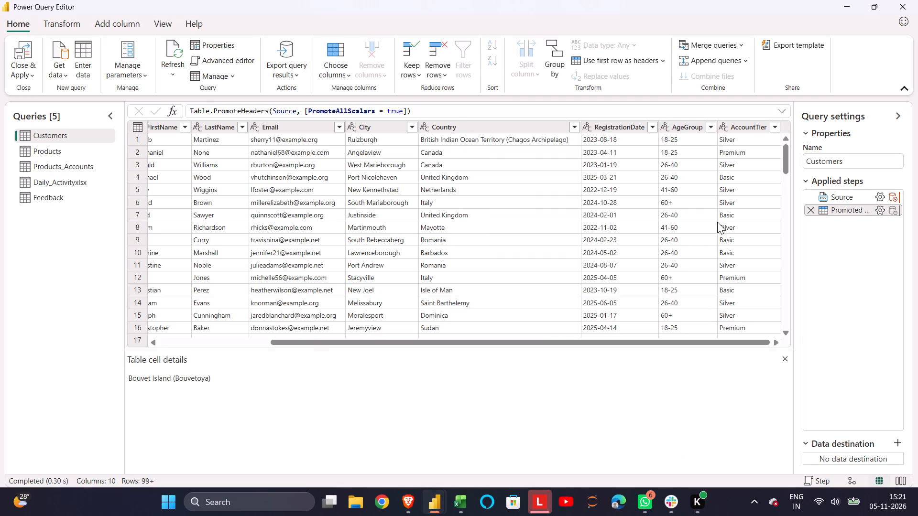
pyautogui.rightClick(704, 224)
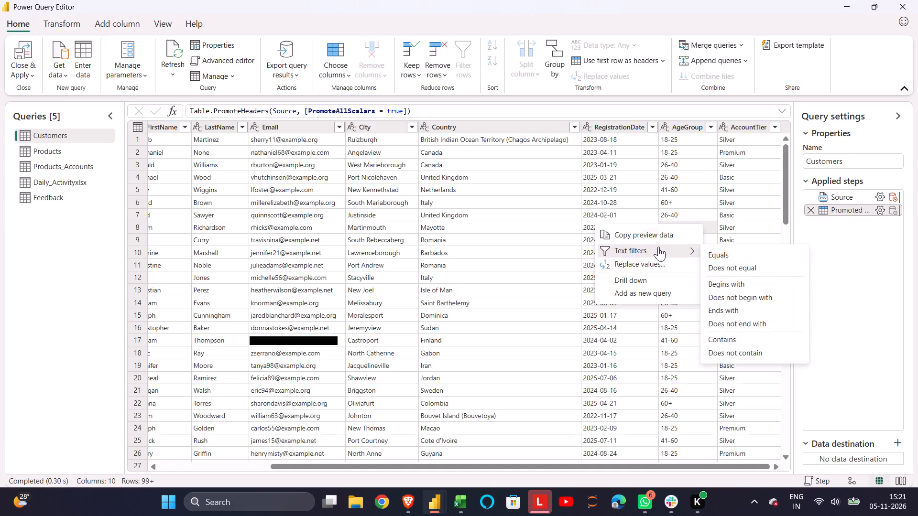
pyautogui.click(679, 197)
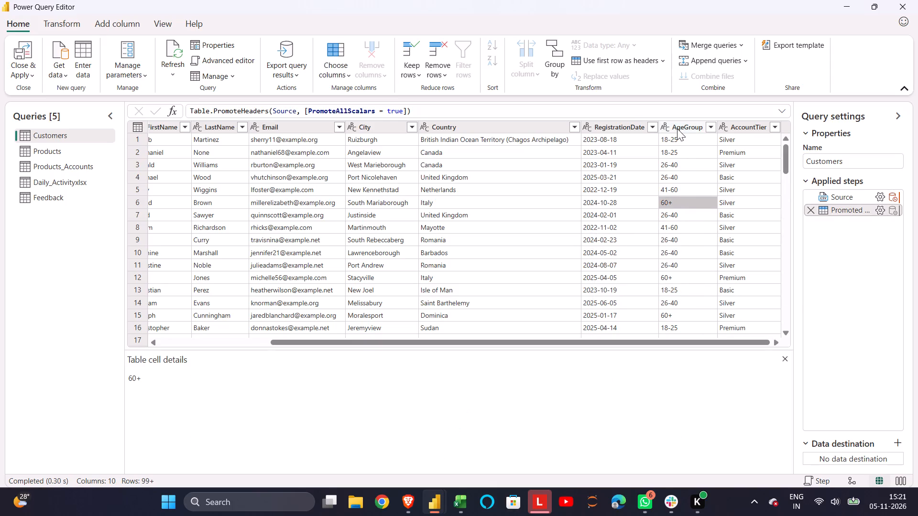
pyautogui.click(677, 128)
pyautogui.rightClick(677, 128)
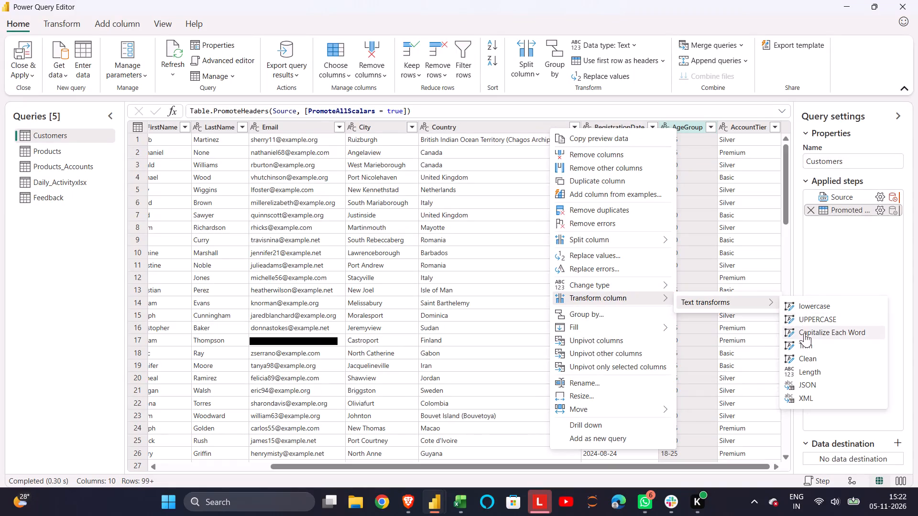
pyautogui.click(802, 350)
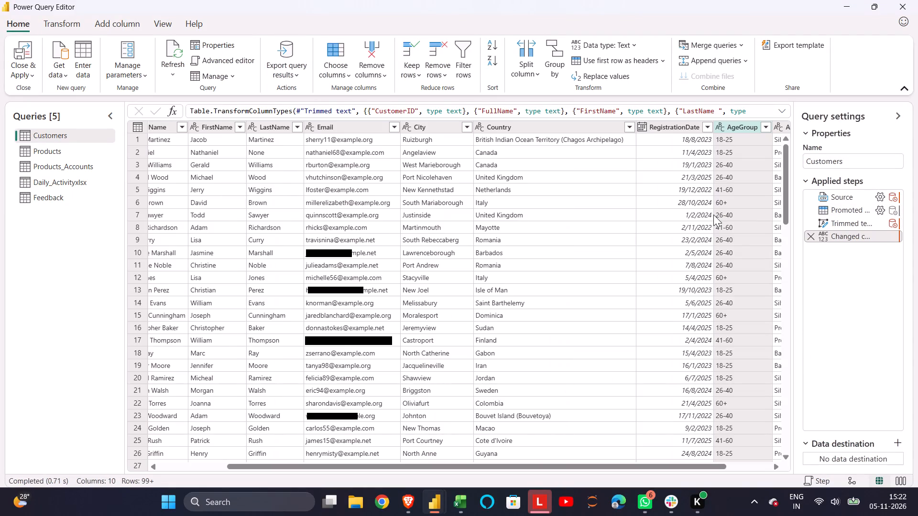
pyautogui.hscroll(-3, 713, 215)
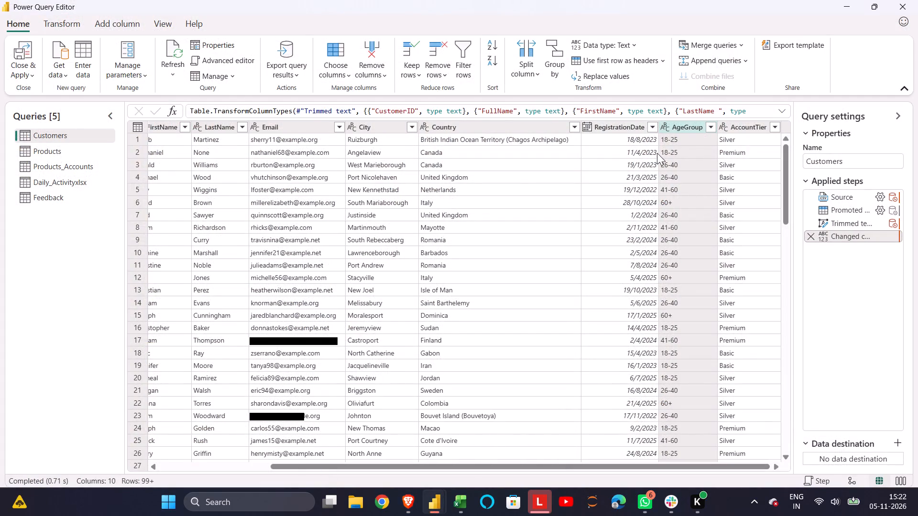
pyautogui.rightClick(670, 161)
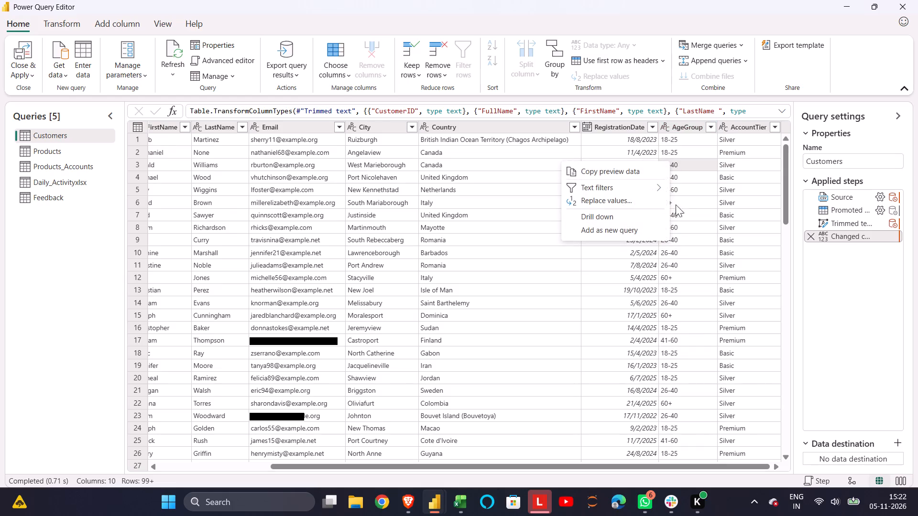
pyautogui.click(684, 129)
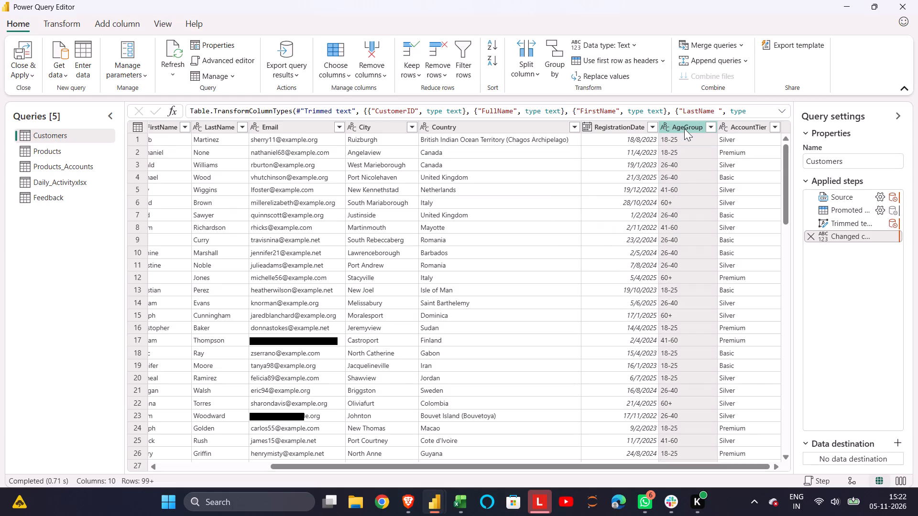
pyautogui.rightClick(684, 129)
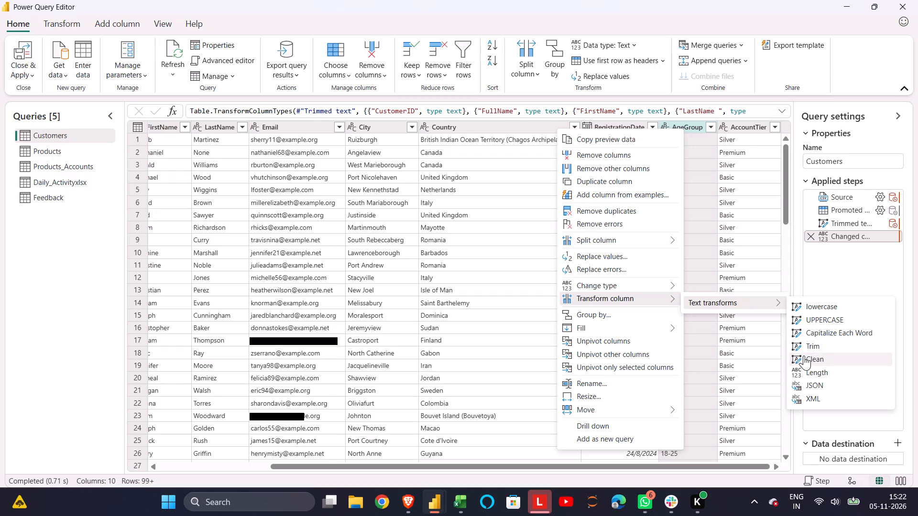
pyautogui.click(804, 355)
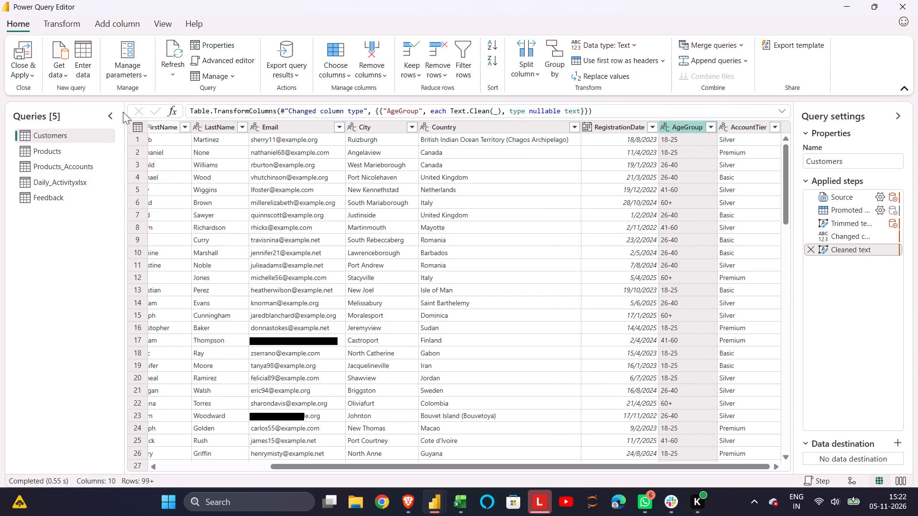
# Close Power Query Editor and apply the query changes to the model.
pyautogui.click(14, 52)
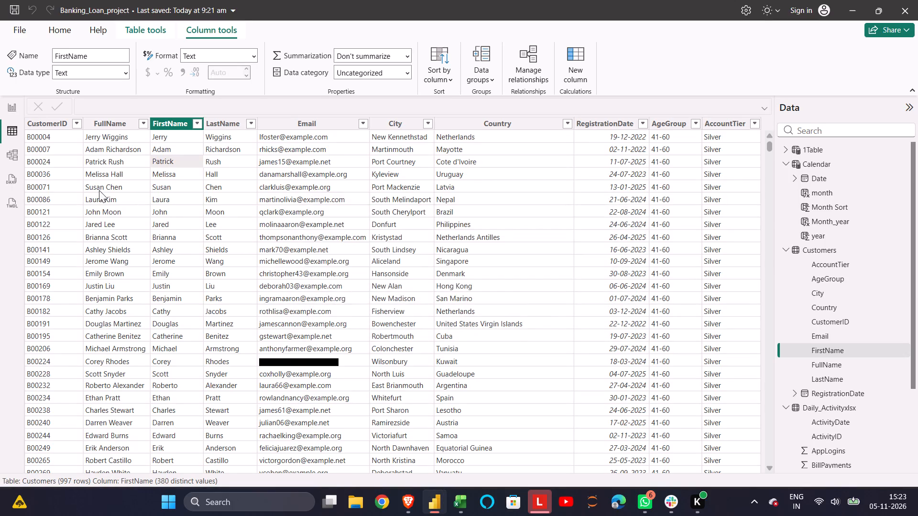
# In report view, toggle the (Blank) option of the AgeGroup slicer on the Customers page to check its effect, leaving it cleared.
pyautogui.click(10, 105)
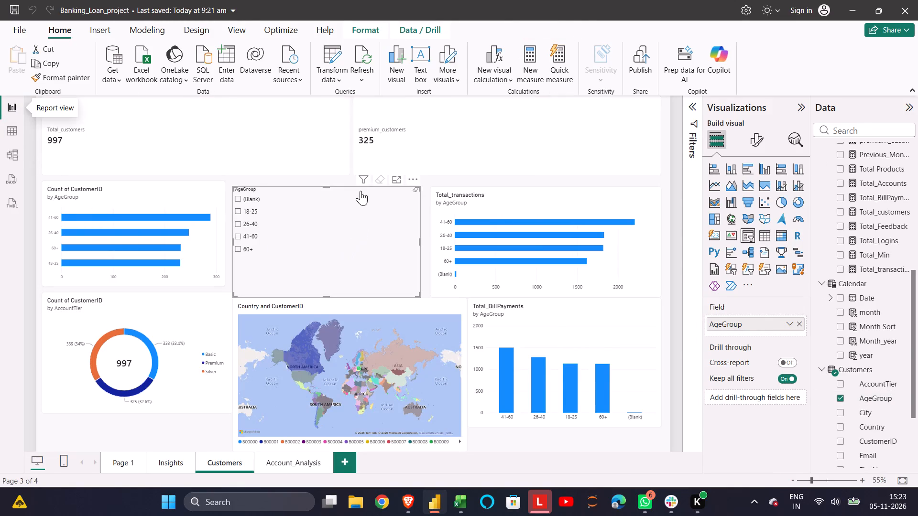
pyautogui.click(344, 202)
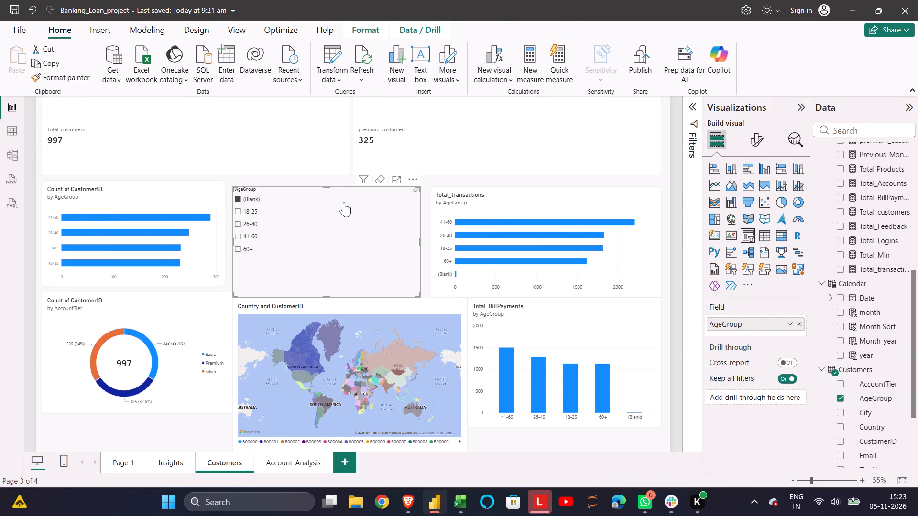
pyautogui.click(344, 202)
pyautogui.click(344, 202)
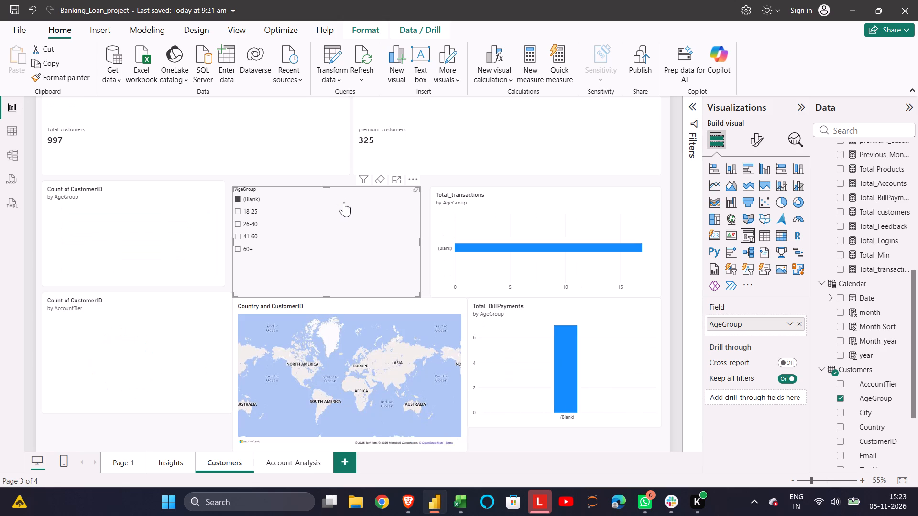
pyautogui.click(344, 202)
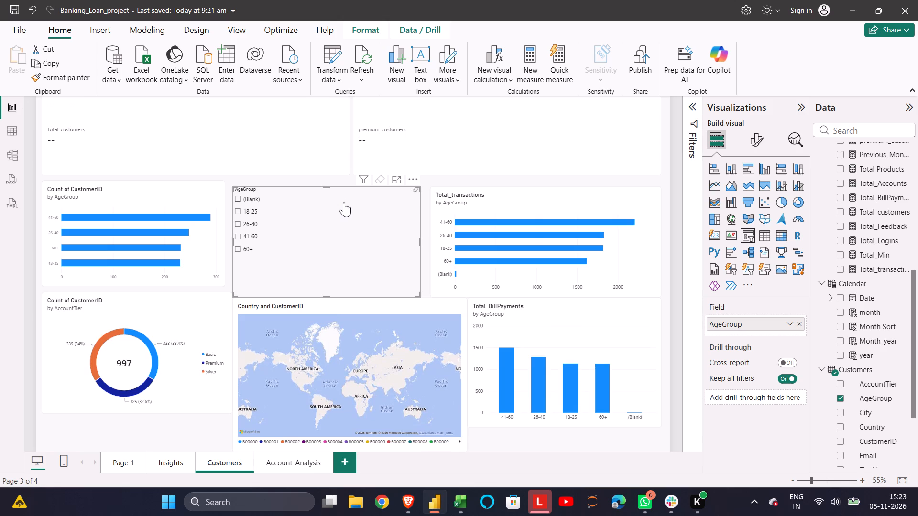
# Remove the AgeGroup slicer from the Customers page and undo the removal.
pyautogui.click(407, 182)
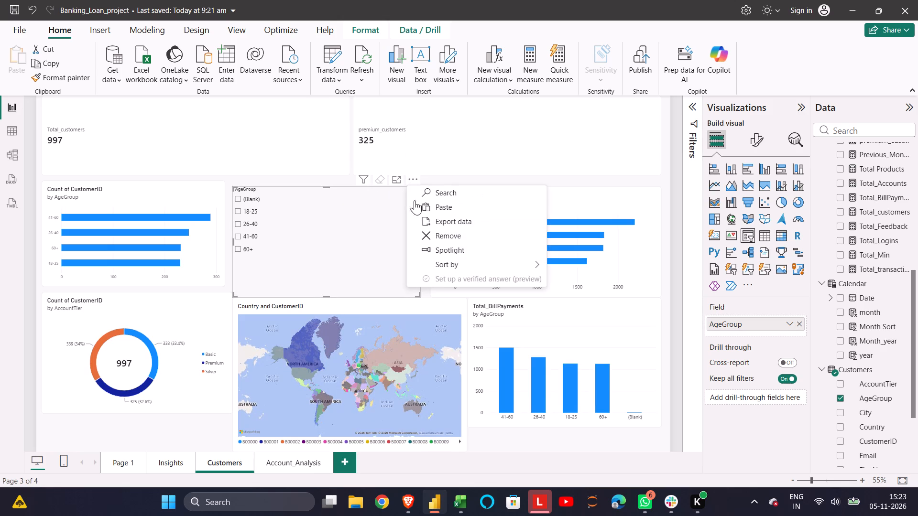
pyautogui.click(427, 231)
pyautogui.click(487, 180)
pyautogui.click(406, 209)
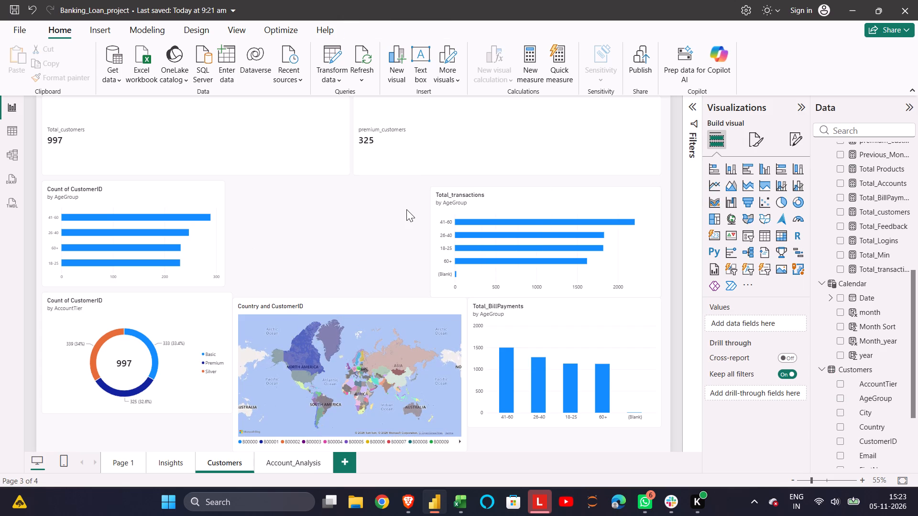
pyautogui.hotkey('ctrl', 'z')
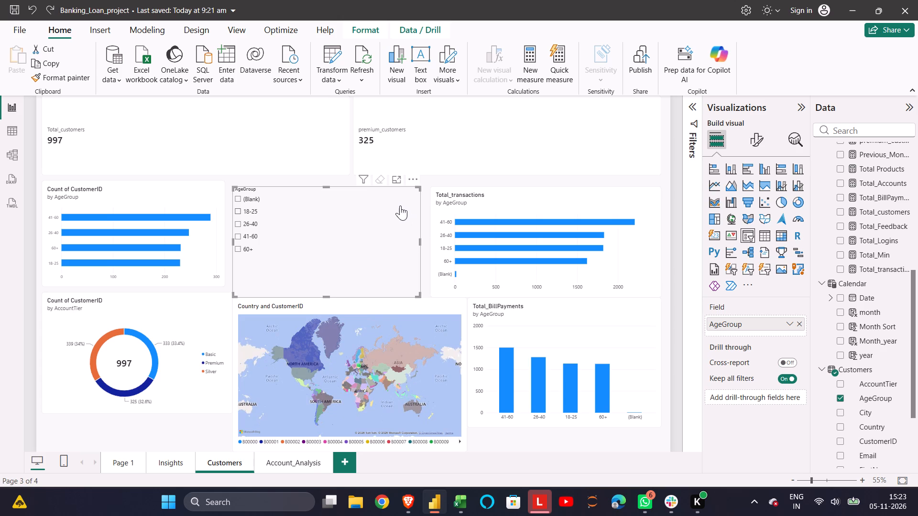
# Swap the positions of the AgeGroup slicer and the Total_transactions by AgeGroup chart on the Customers page.
pyautogui.moveTo(383, 203); pyautogui.dragTo(586, 191)
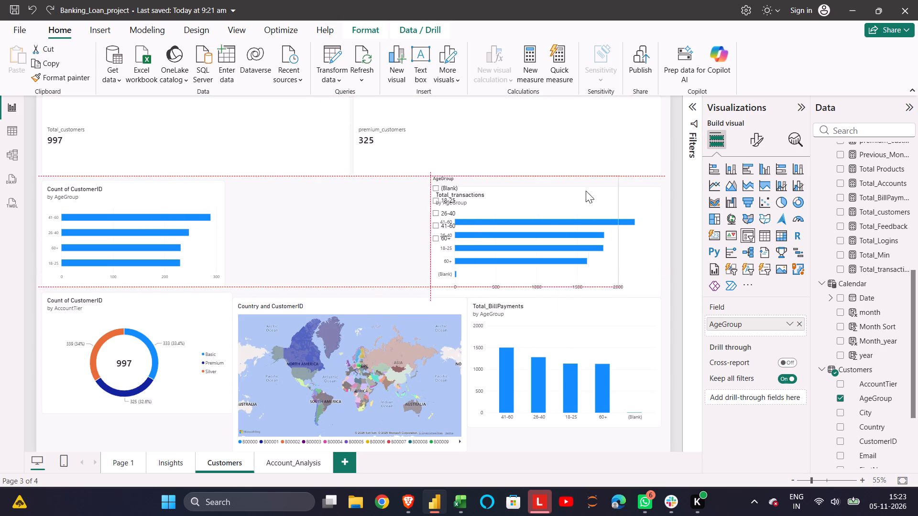
pyautogui.moveTo(586, 191); pyautogui.dragTo(601, 189)
pyautogui.click(404, 232)
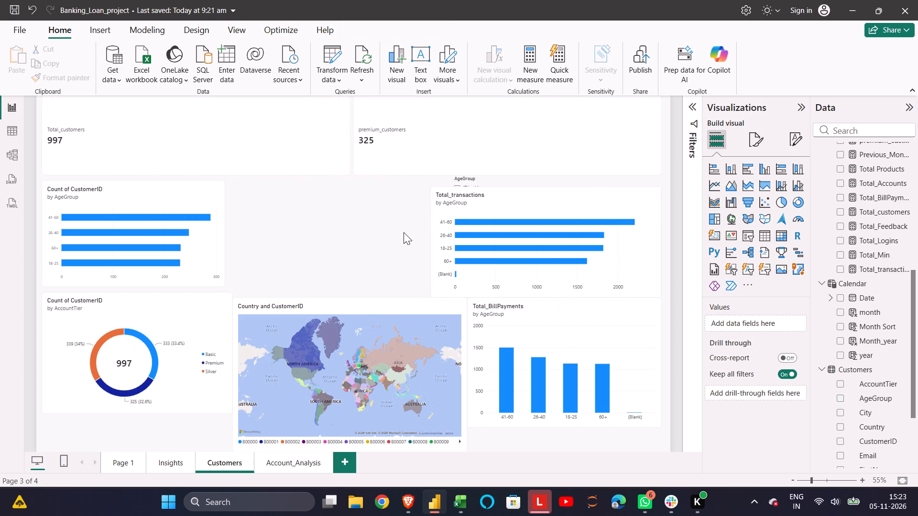
pyautogui.click(404, 232)
pyautogui.moveTo(537, 199); pyautogui.dragTo(288, 154)
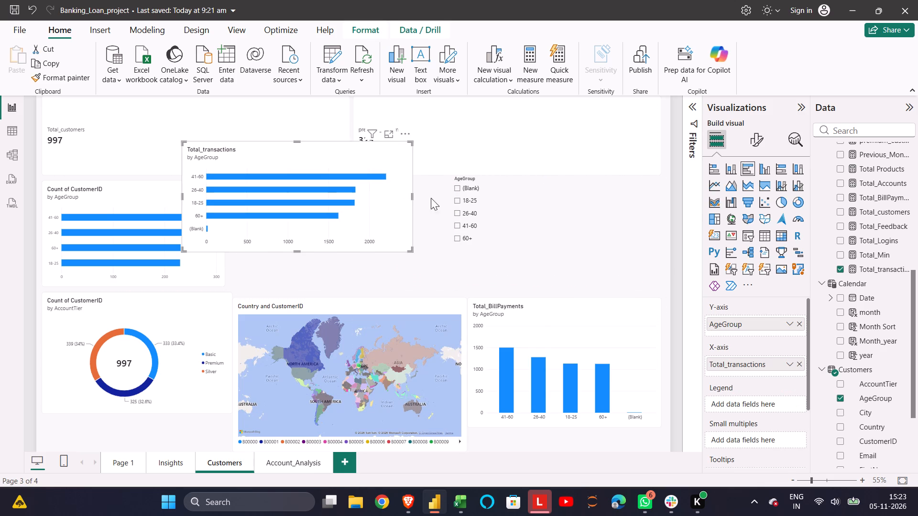
pyautogui.moveTo(507, 196); pyautogui.dragTo(565, 136)
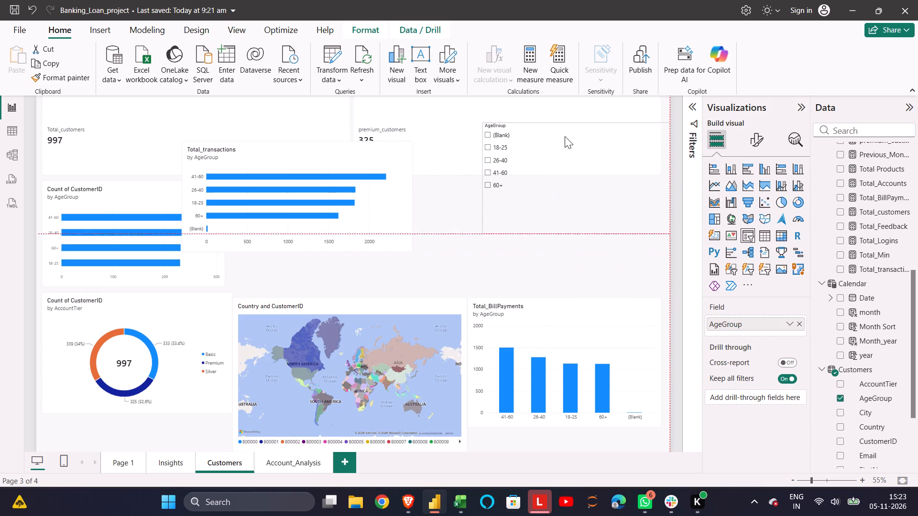
pyautogui.moveTo(565, 136); pyautogui.dragTo(565, 135)
pyautogui.moveTo(373, 151); pyautogui.dragTo(425, 192)
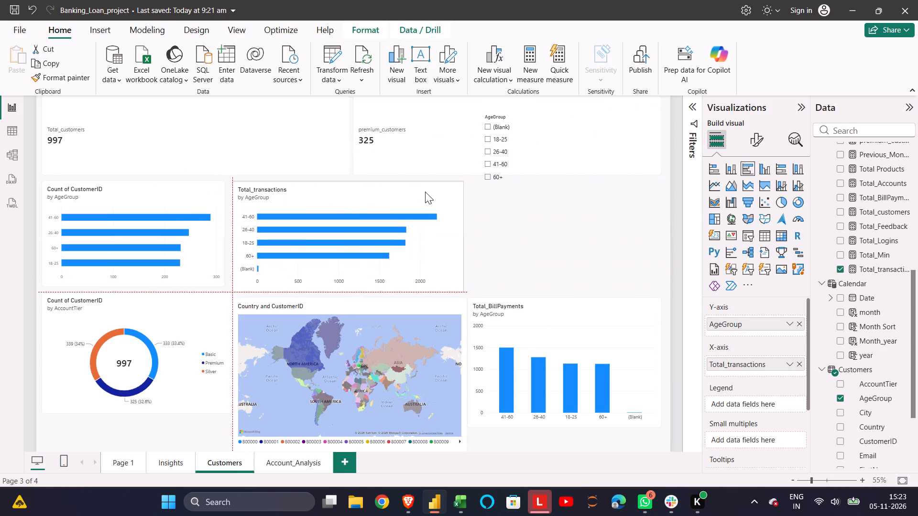
pyautogui.moveTo(425, 192); pyautogui.dragTo(425, 186)
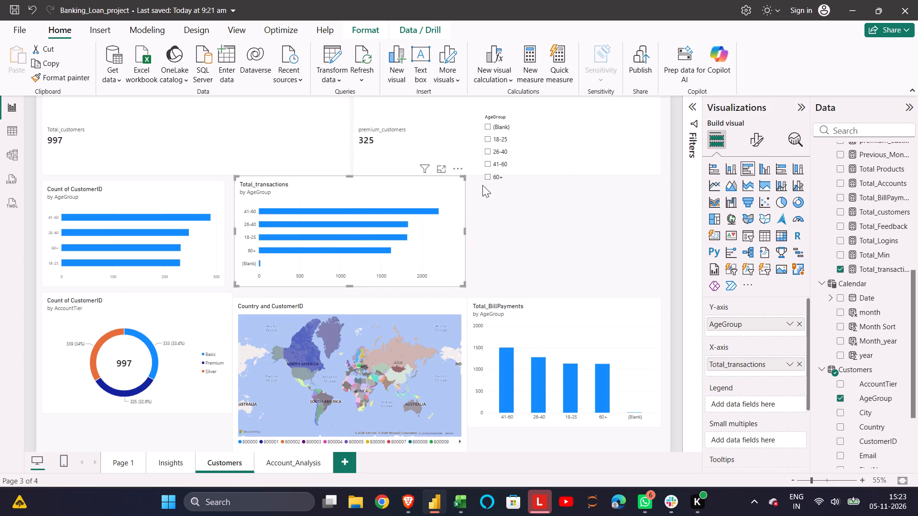
pyautogui.moveTo(546, 164); pyautogui.dragTo(552, 237)
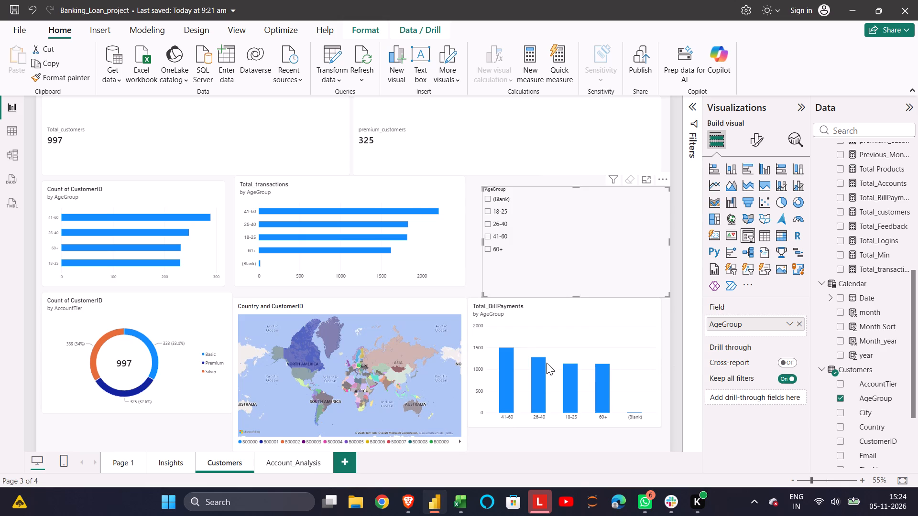
pyautogui.click(208, 233)
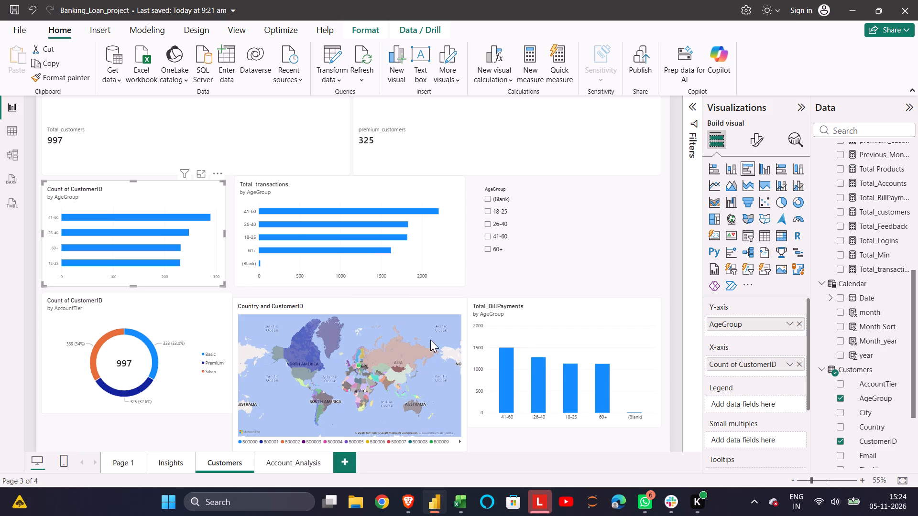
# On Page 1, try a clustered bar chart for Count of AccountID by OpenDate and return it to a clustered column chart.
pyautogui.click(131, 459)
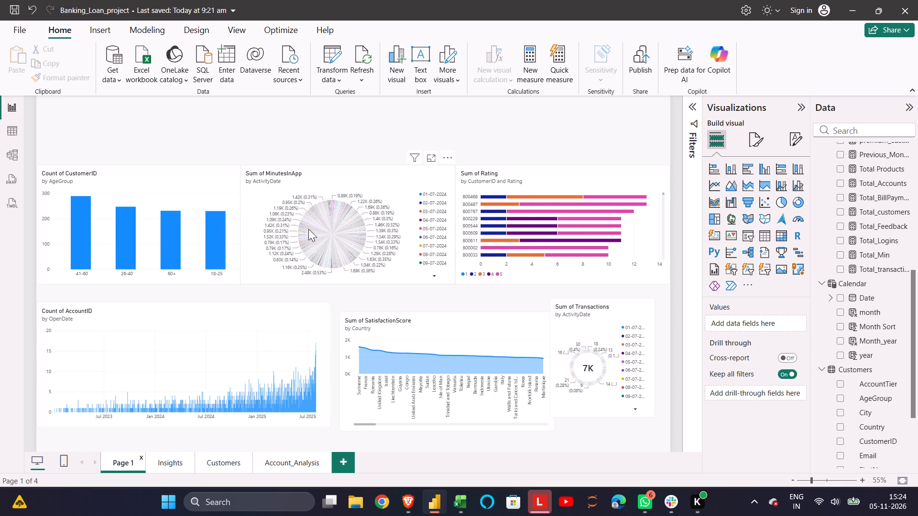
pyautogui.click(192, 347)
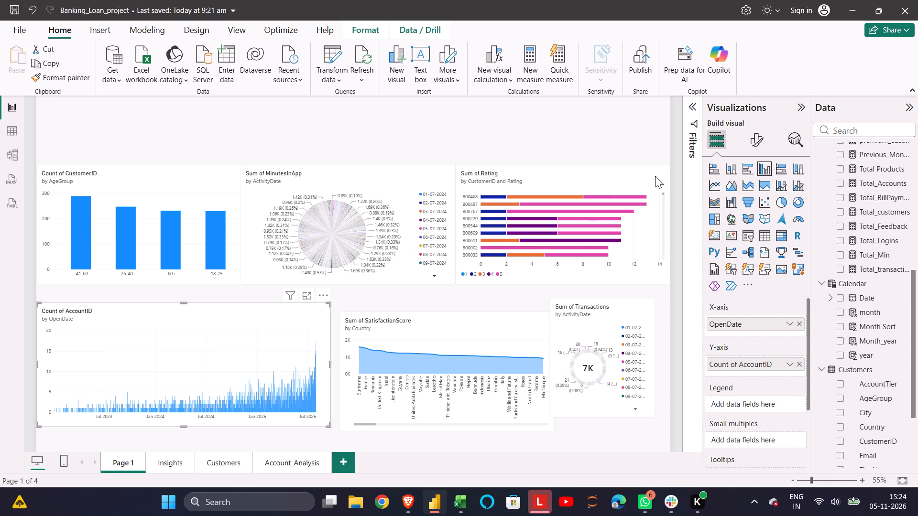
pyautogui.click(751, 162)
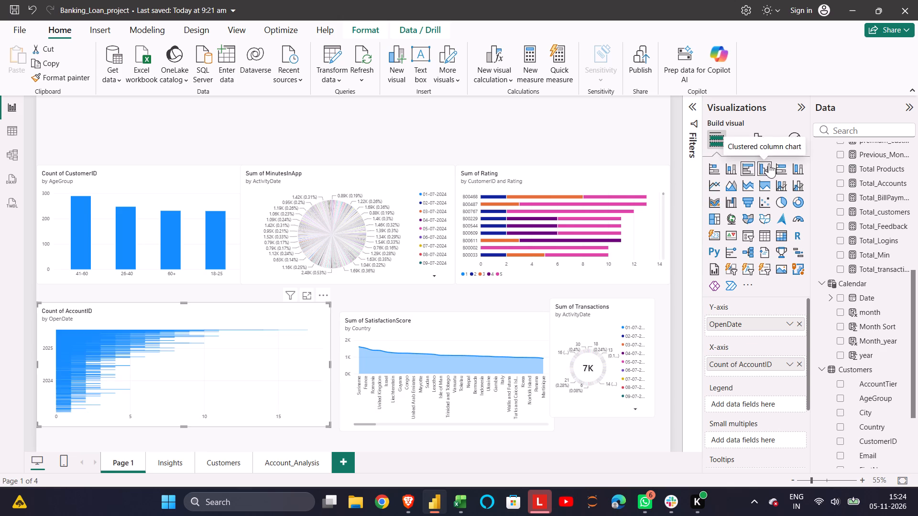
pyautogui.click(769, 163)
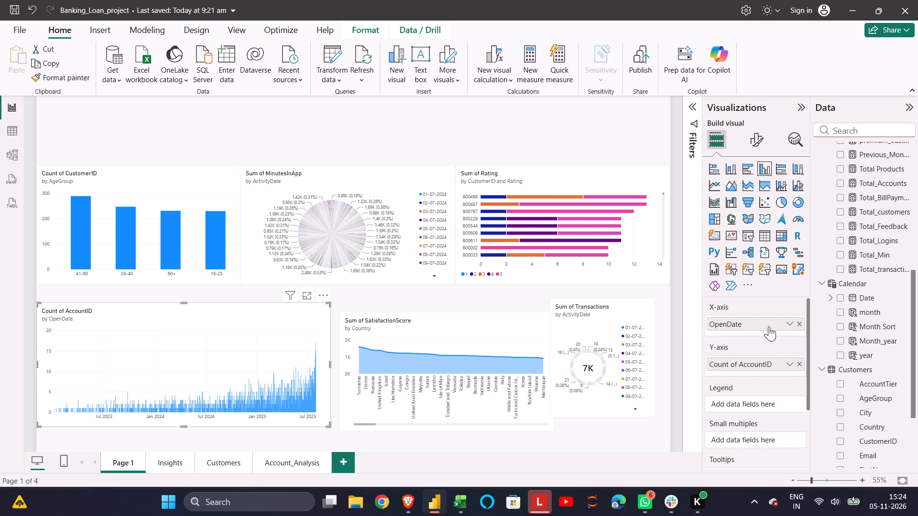
# Examine the field options of OpenDate in the Count of AccountID chart and the OpenDate column of the Products_Accounts table.
pyautogui.click(790, 321)
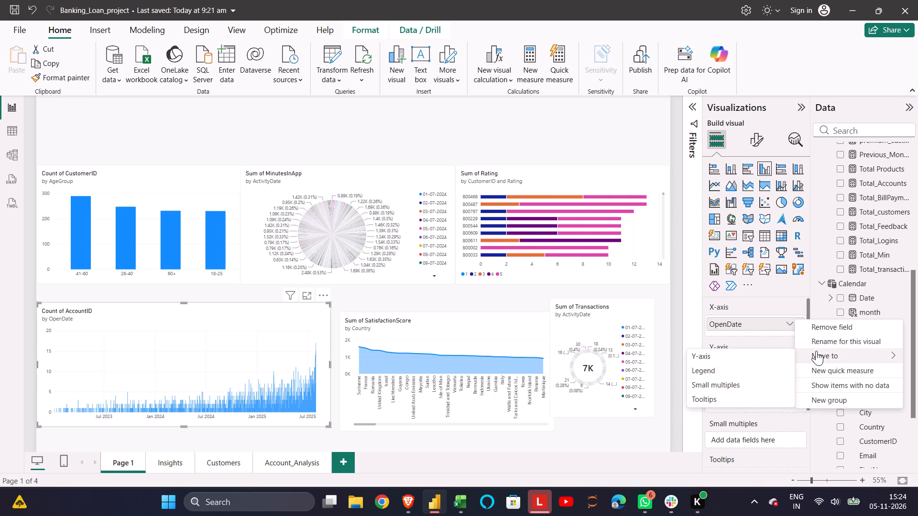
pyautogui.click(767, 324)
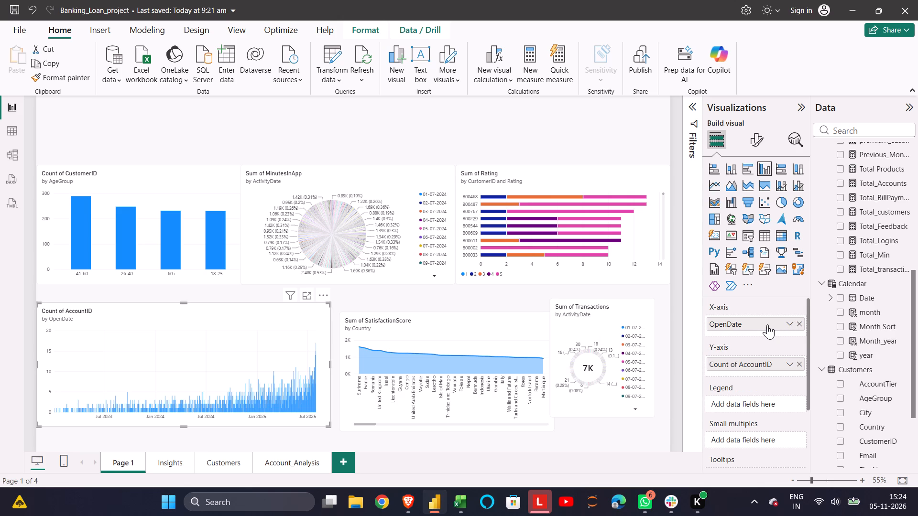
pyautogui.click(767, 324)
pyautogui.scroll(-2, 904, 359)
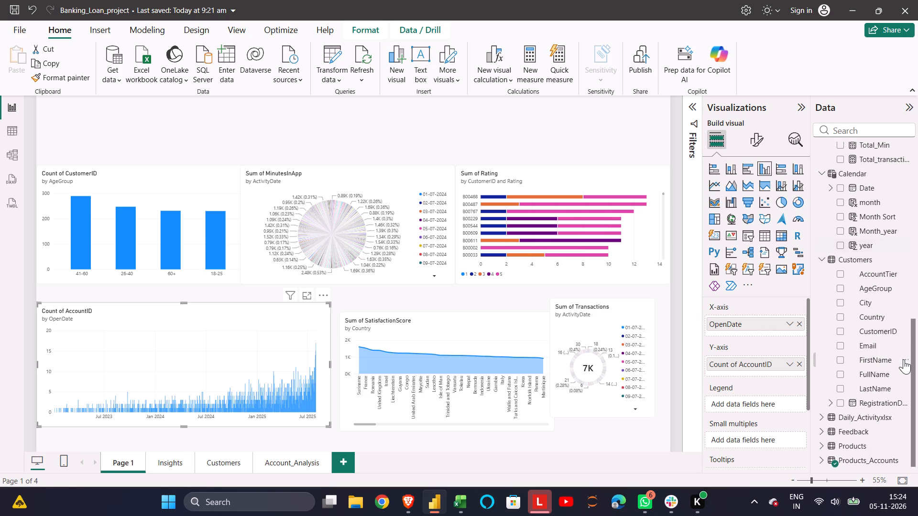
pyautogui.scroll(-2, 904, 359)
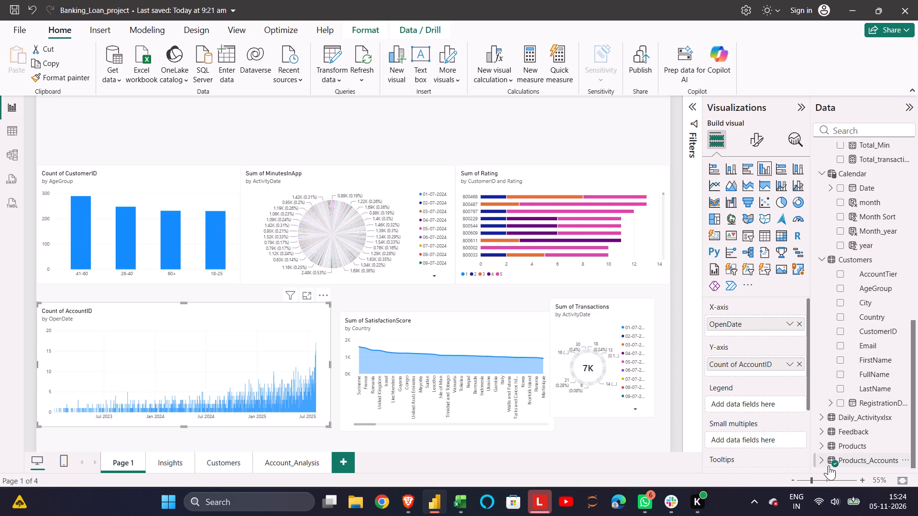
pyautogui.click(829, 465)
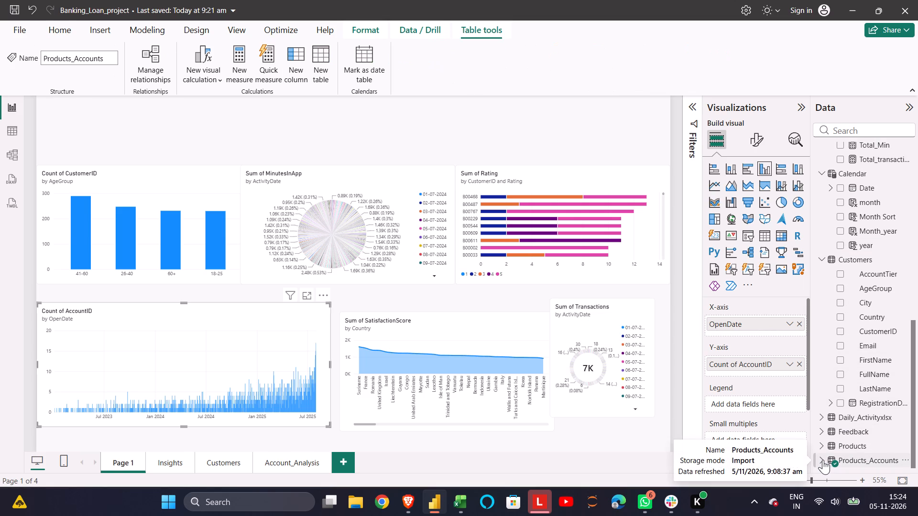
pyautogui.click(823, 460)
pyautogui.scroll(-3, 823, 460)
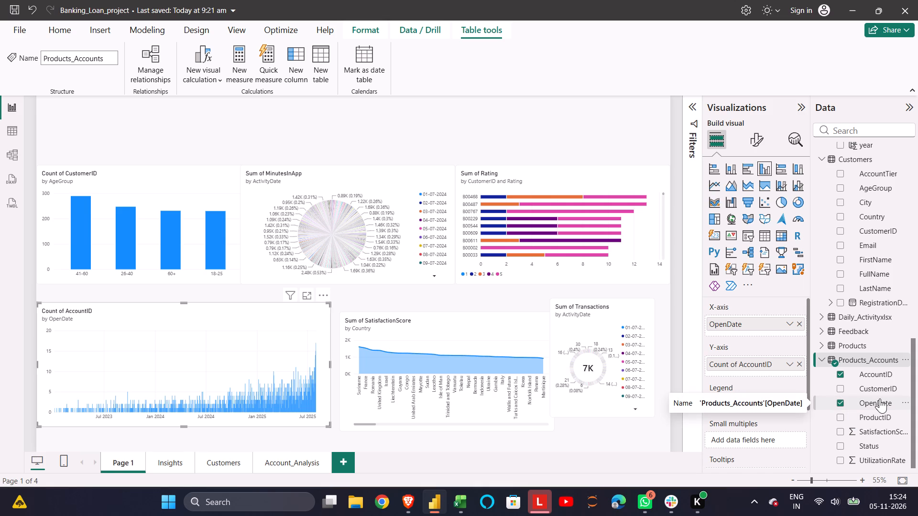
pyautogui.click(899, 403)
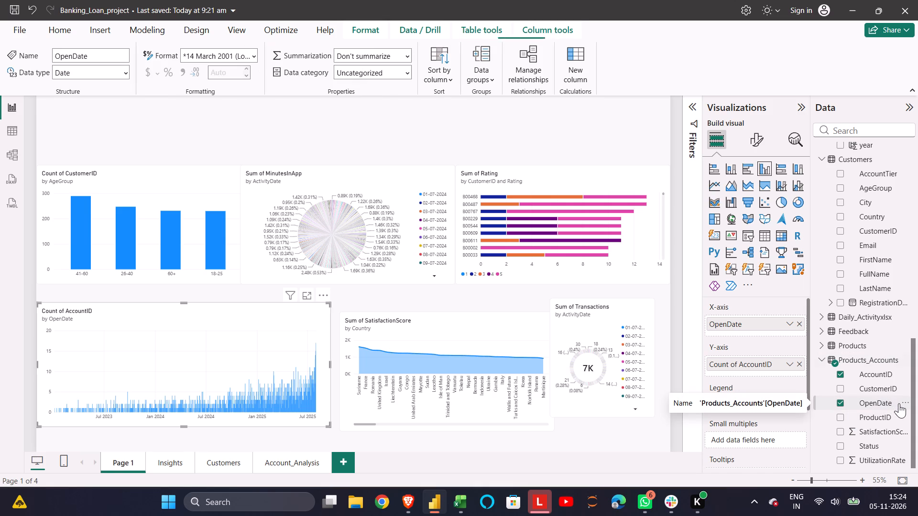
pyautogui.click(899, 403)
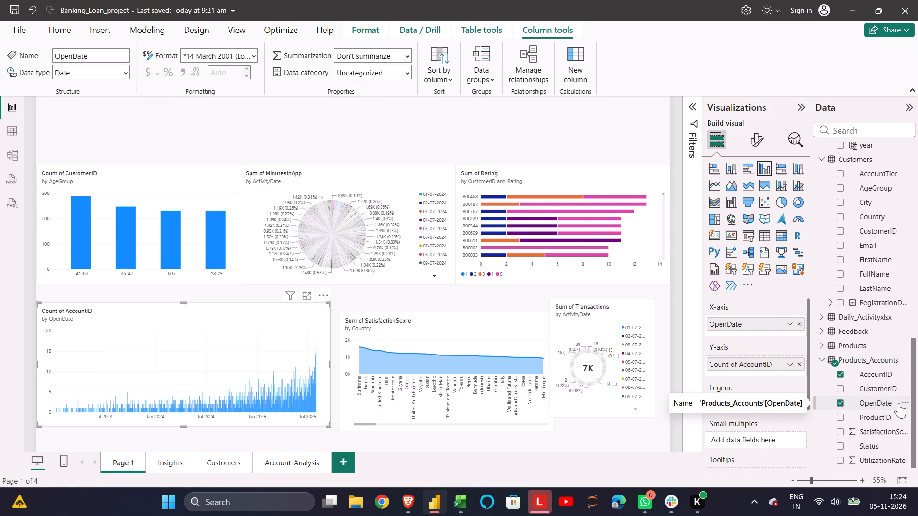
pyautogui.click(899, 403)
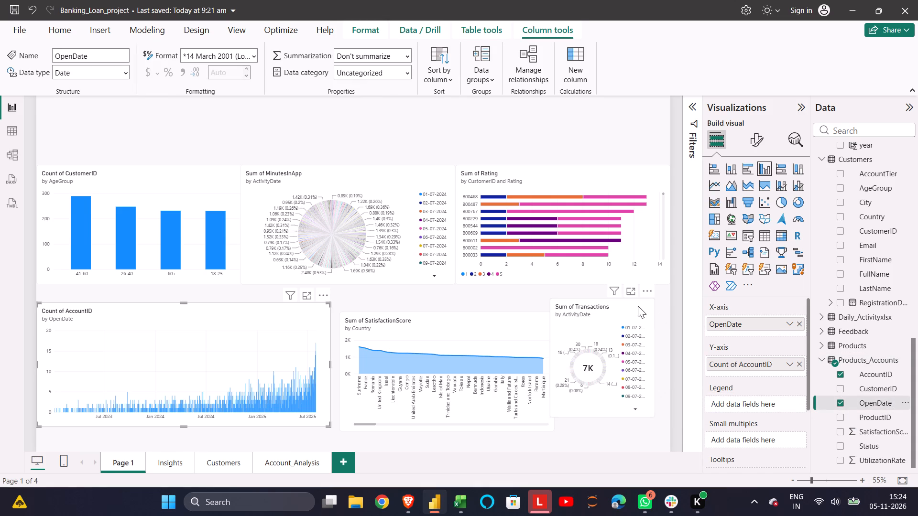
# Inspect the ActivityDate field of Daily_Activityxlsx used by the Sum of MinutesInApp pie chart, and the fields of the Sum of Transactions donut.
pyautogui.click(384, 167)
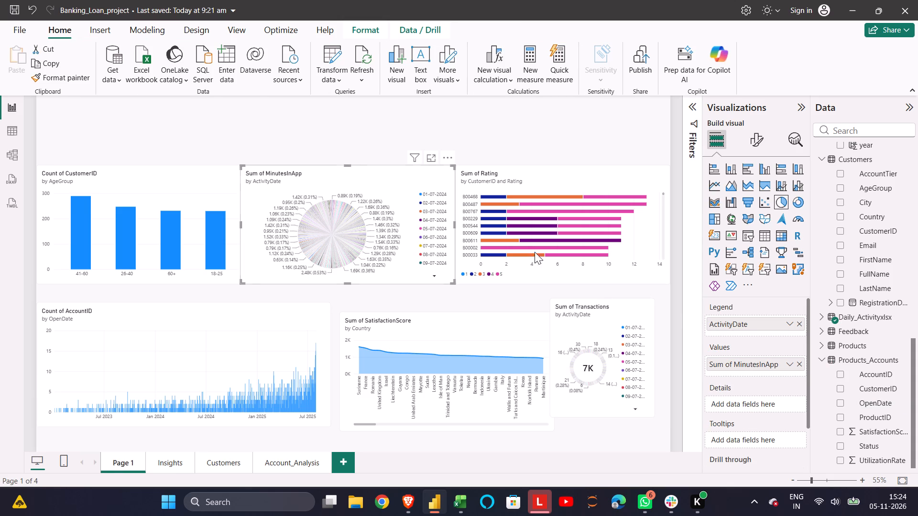
pyautogui.click(819, 321)
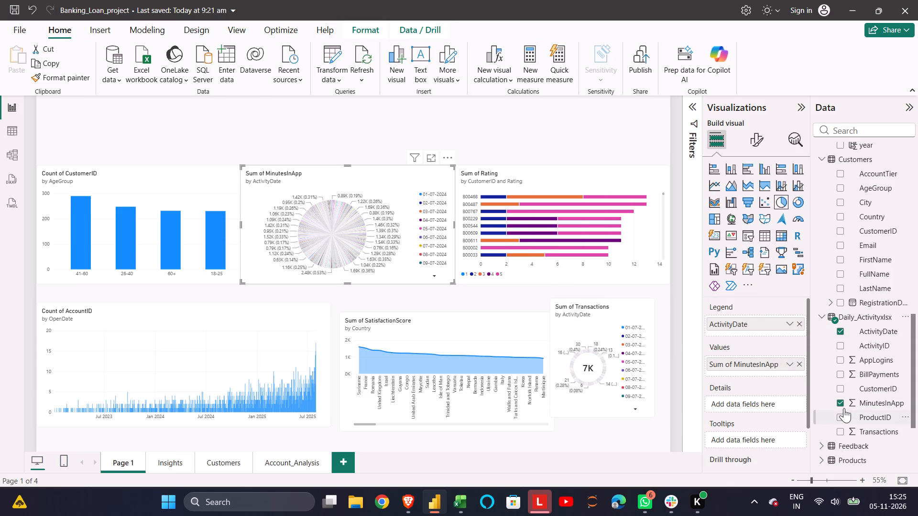
pyautogui.click(857, 324)
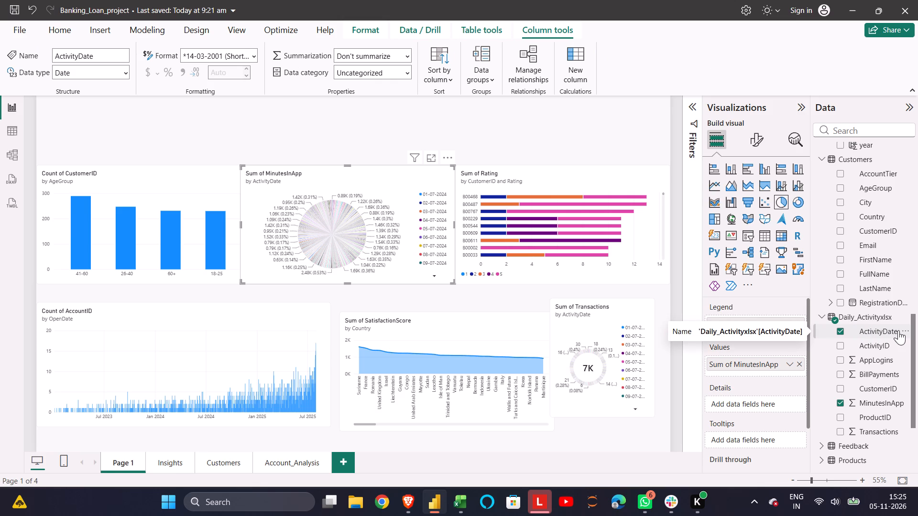
pyautogui.click(898, 330)
pyautogui.click(898, 330)
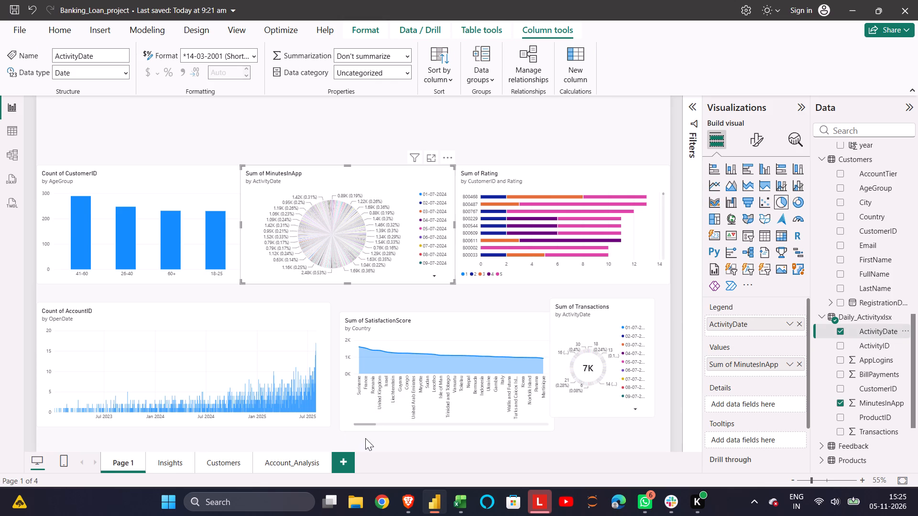
pyautogui.click(570, 354)
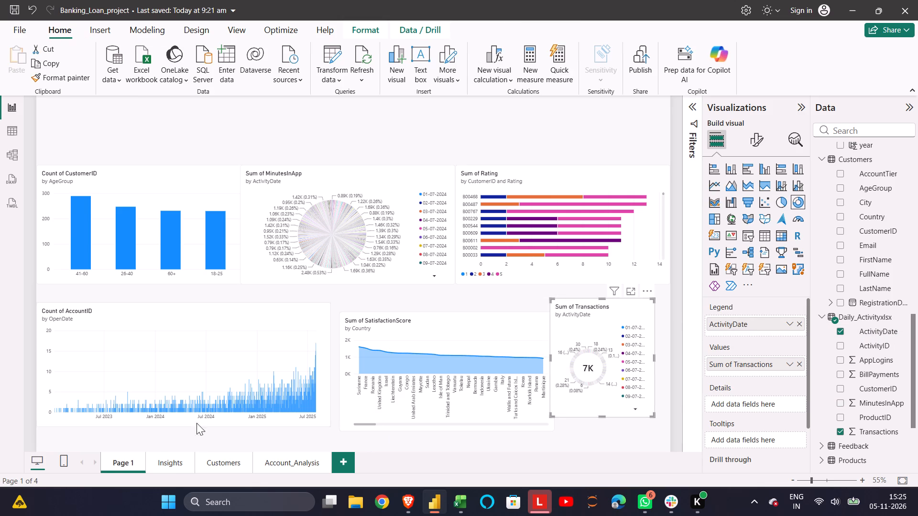
# Delete the AgeGroup slicer from the Customers page.
pyautogui.click(210, 461)
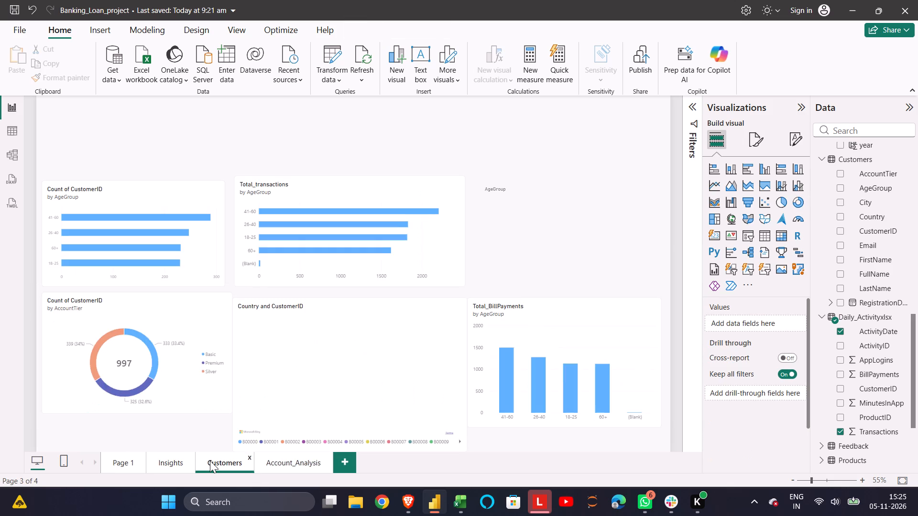
pyautogui.click(295, 460)
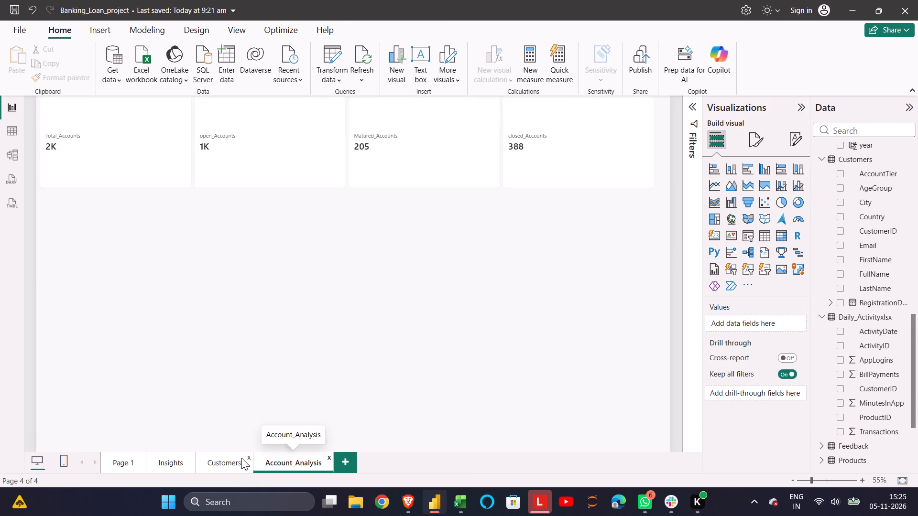
pyautogui.click(229, 458)
pyautogui.click(588, 246)
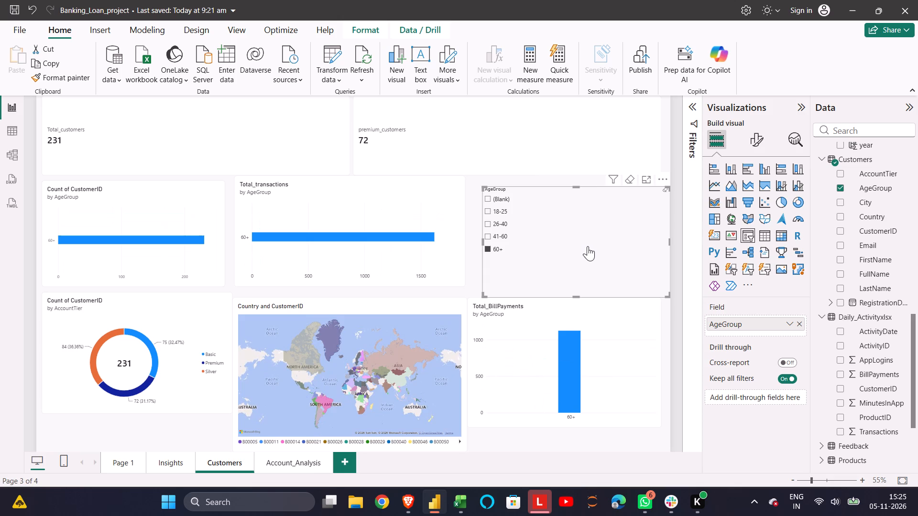
pyautogui.press('Delete')
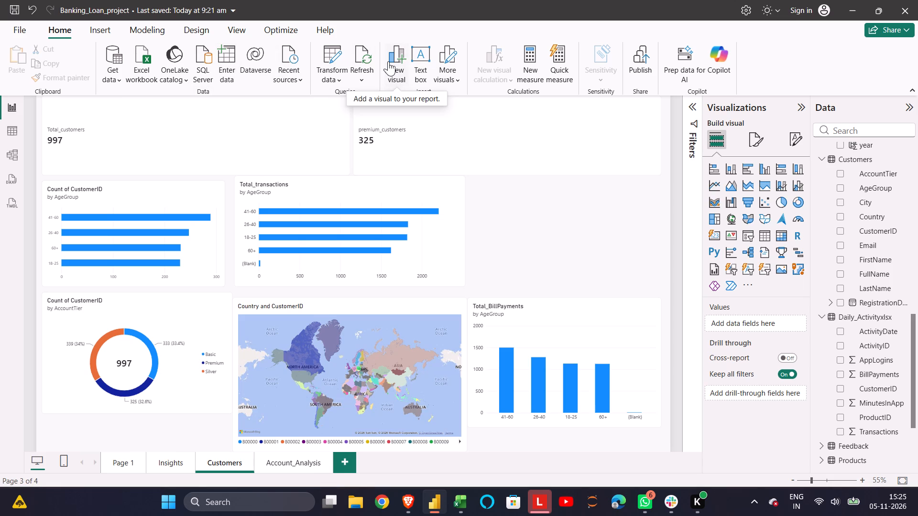
# Try to refresh the data of all the report's queries, and repeat the attempt after closing the refresh dialog.
pyautogui.click(368, 60)
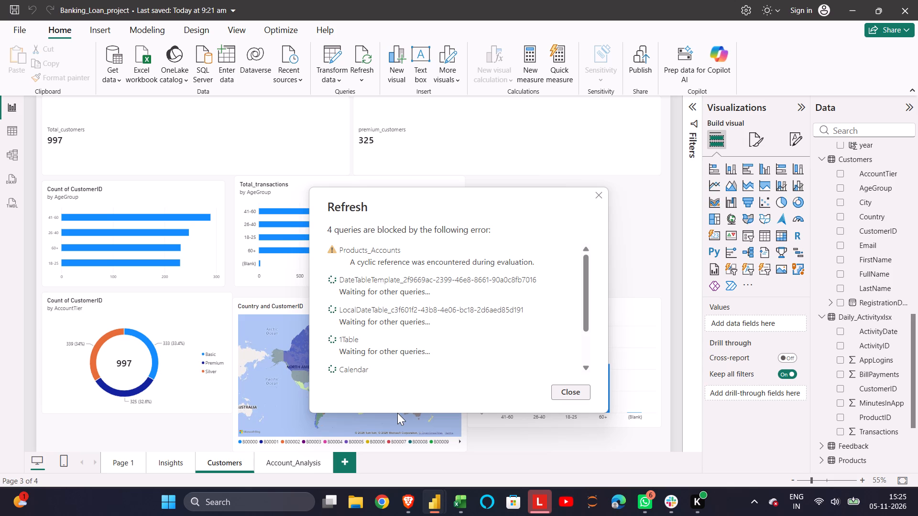
pyautogui.scroll(-3, 827, 367)
pyautogui.click(563, 386)
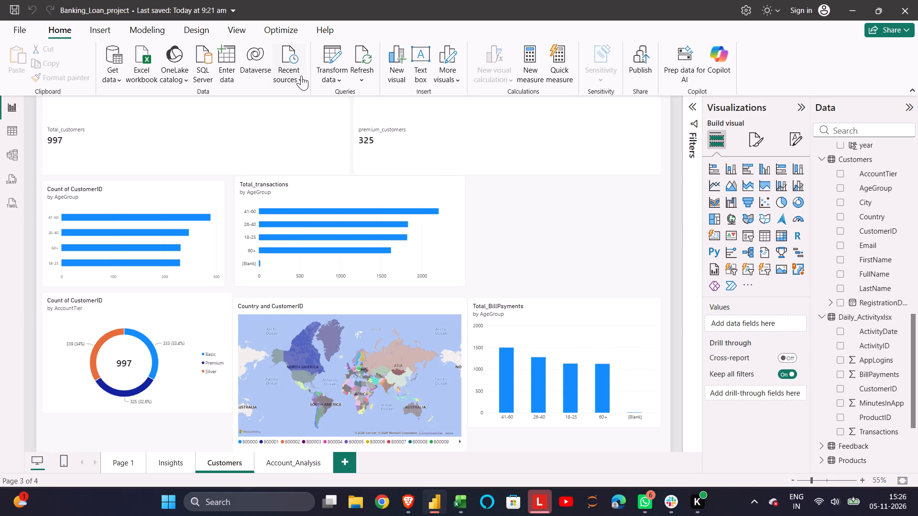
pyautogui.click(356, 55)
pyautogui.click(546, 215)
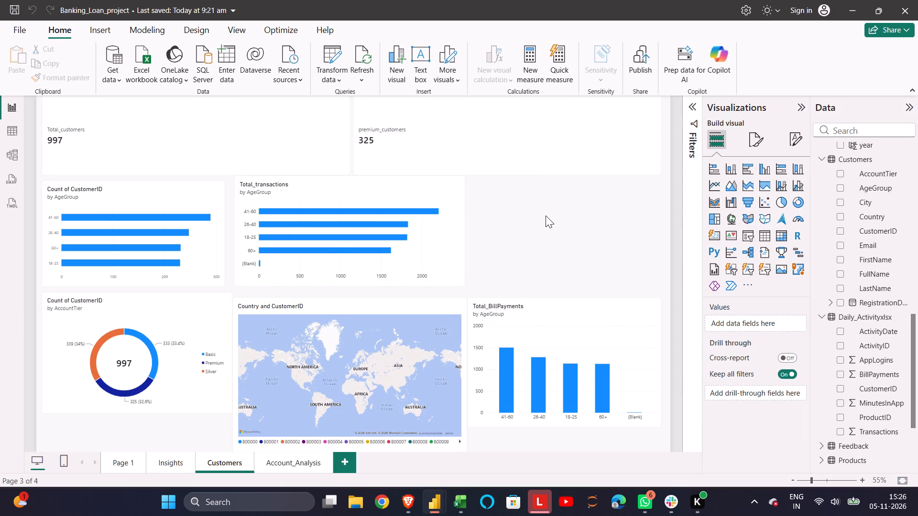
pyautogui.click(546, 215)
pyautogui.click(546, 215)
# On Page 1, add the Calendar table's month field to the Legend of the Sum of Transactions by ActivityDate donut chart.
pyautogui.click(120, 467)
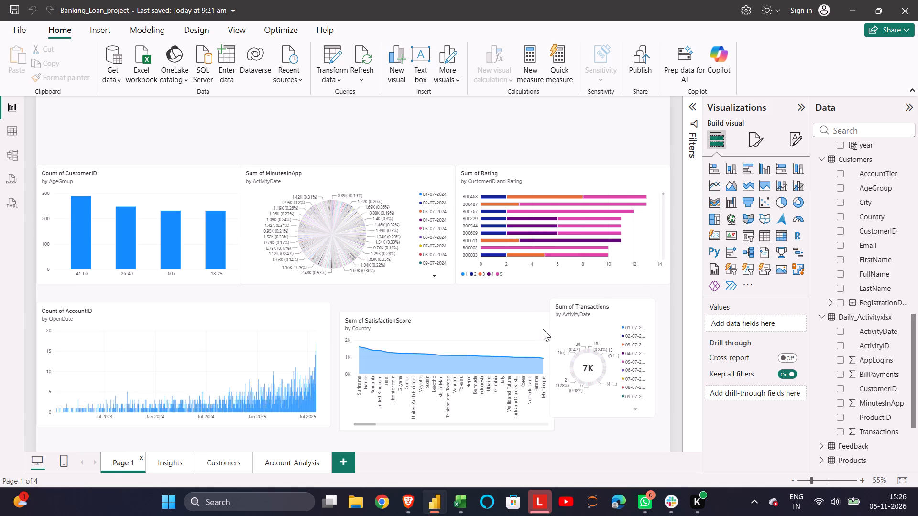
pyautogui.click(639, 333)
pyautogui.click(616, 323)
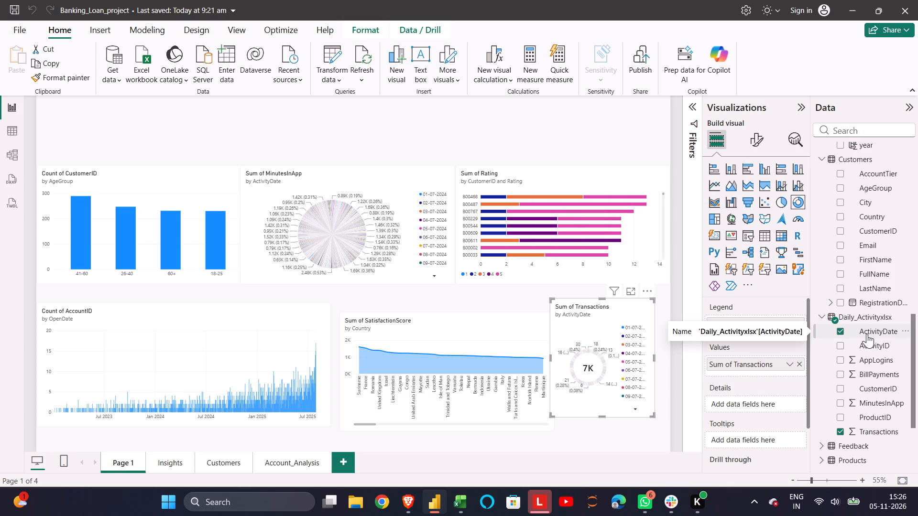
pyautogui.click(867, 333)
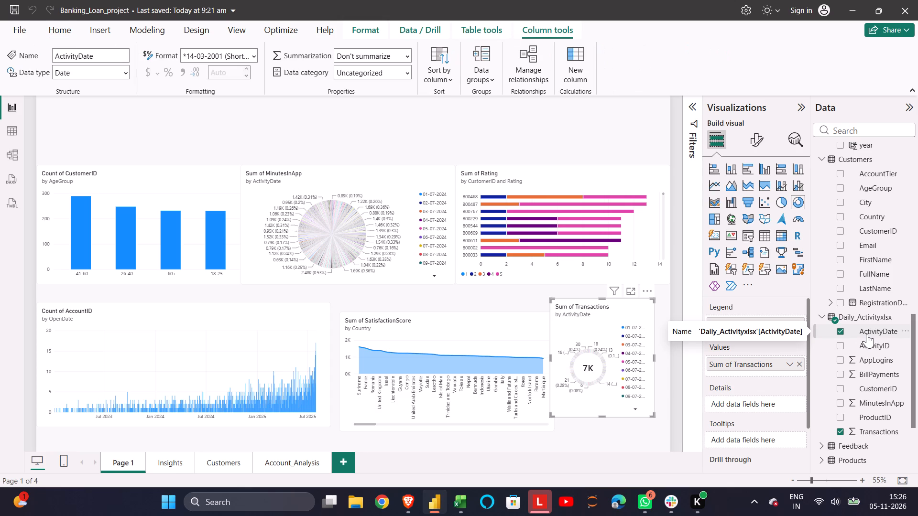
pyautogui.rightClick(881, 335)
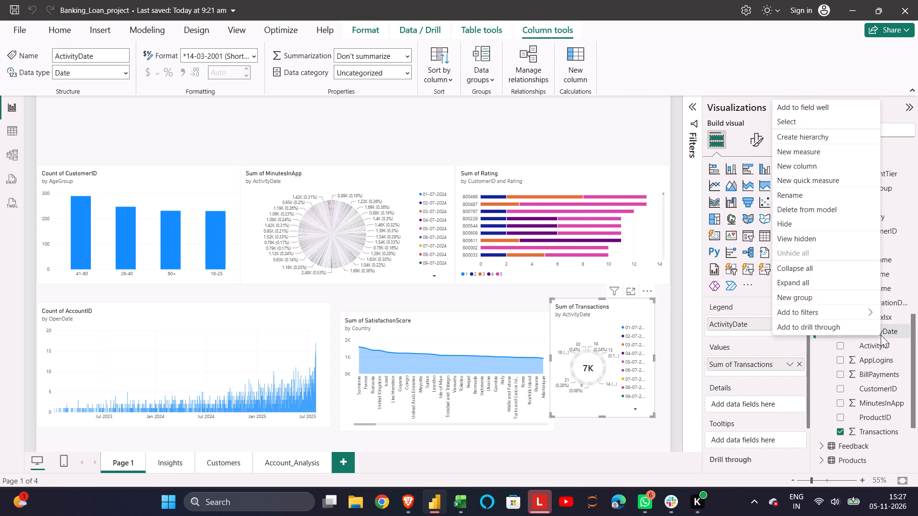
pyautogui.click(881, 335)
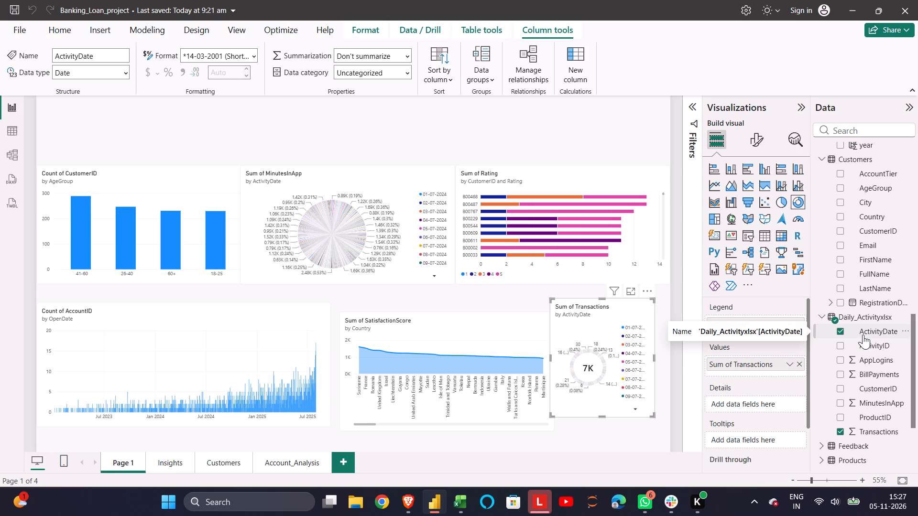
pyautogui.scroll(-1, 863, 334)
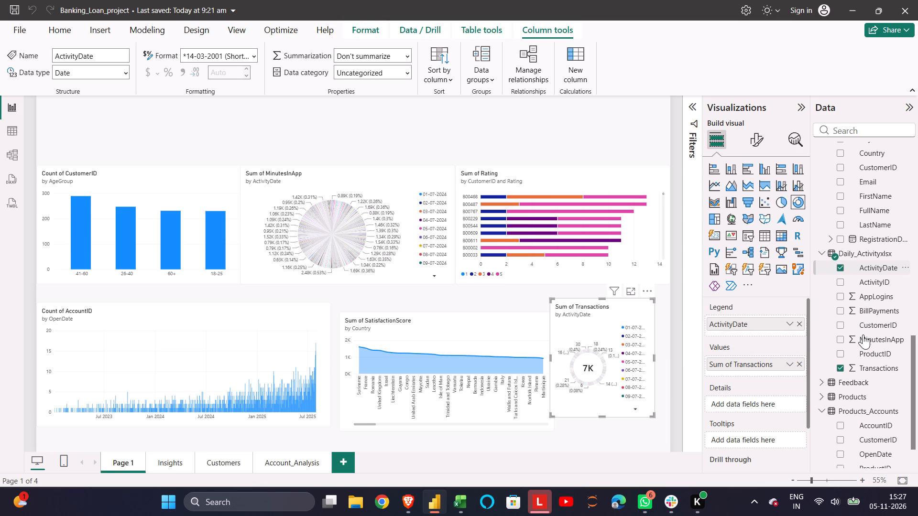
pyautogui.scroll(-2, 863, 334)
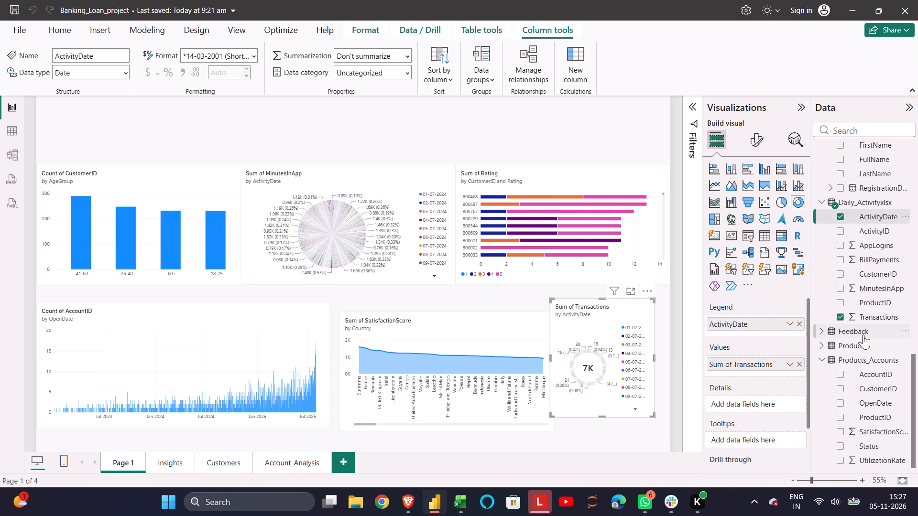
pyautogui.scroll(3, 863, 334)
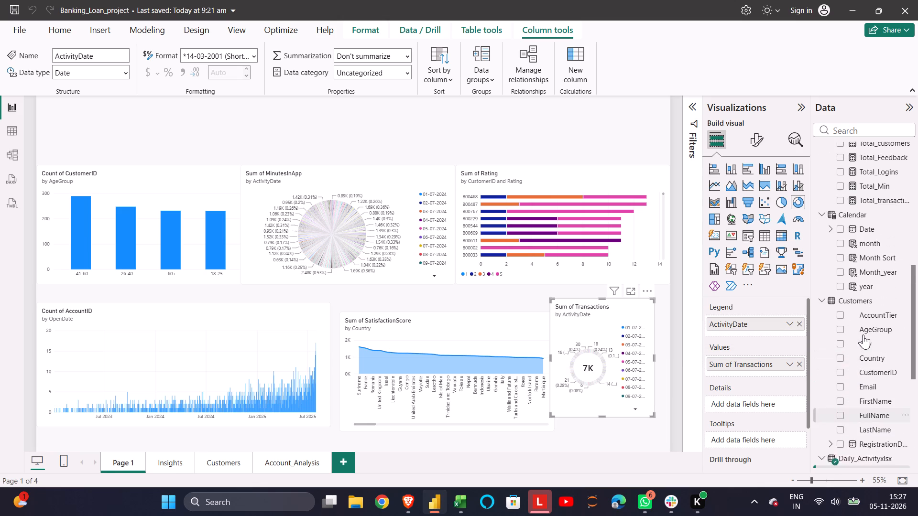
pyautogui.scroll(1, 863, 334)
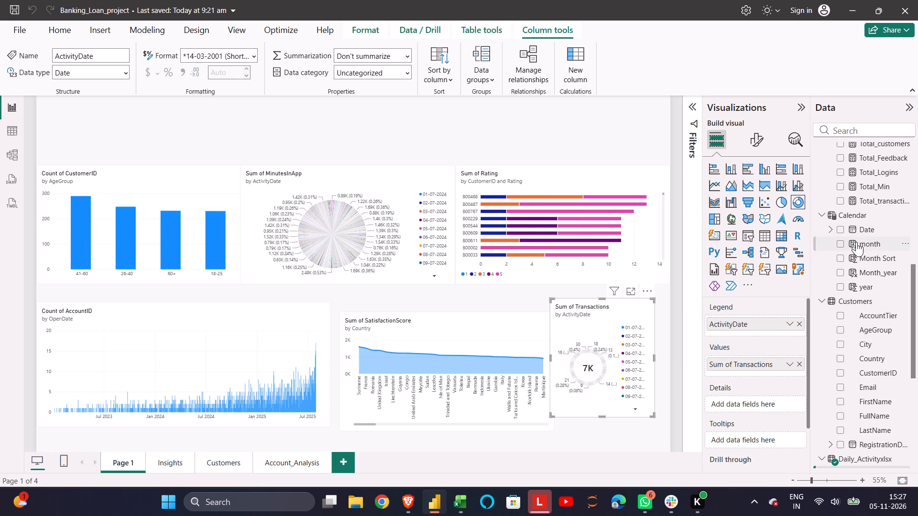
pyautogui.moveTo(855, 241); pyautogui.dragTo(756, 325)
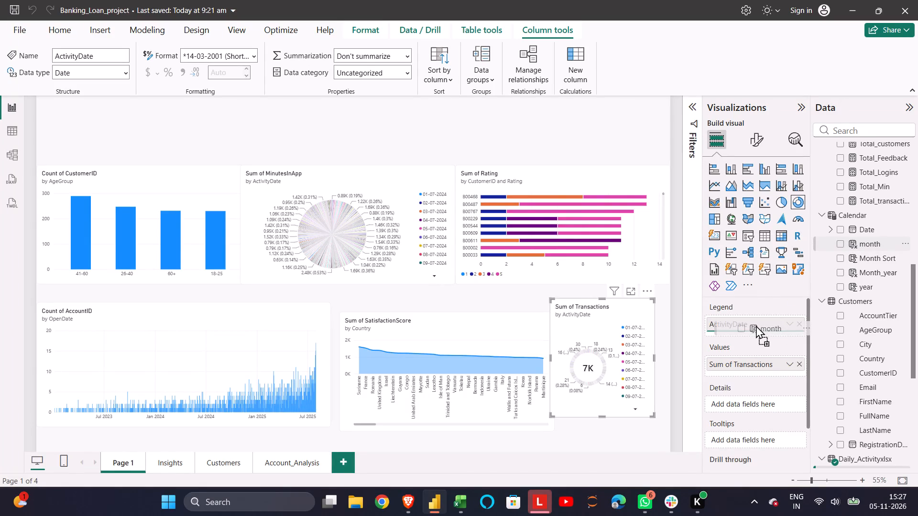
# Replace ActivityDate with the Calendar table's month field in the Legend of the Sum of Transactions donut.
pyautogui.moveTo(756, 325); pyautogui.dragTo(756, 324)
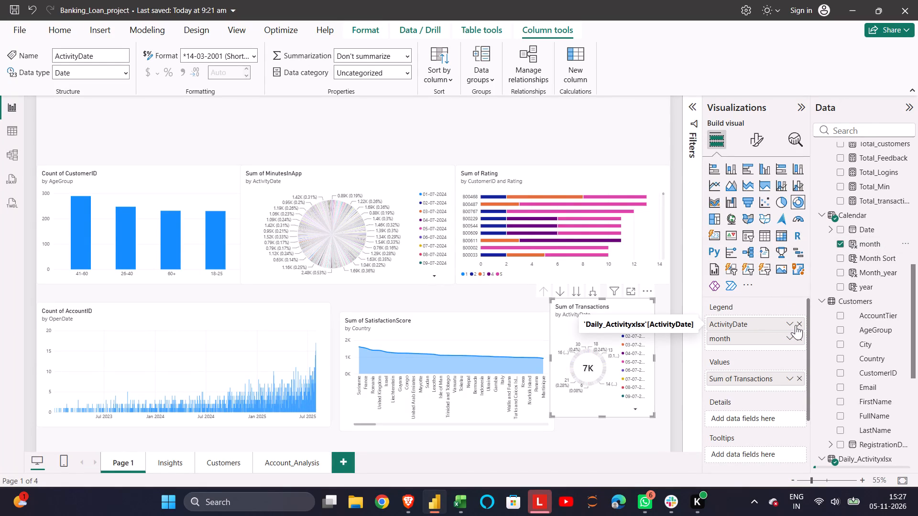
pyautogui.click(796, 325)
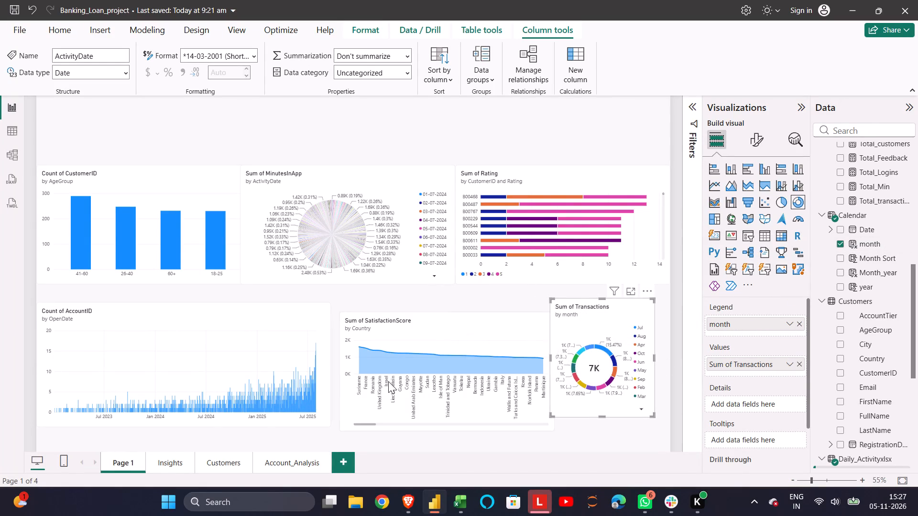
# Replace OpenDate with the Calendar table's year field on the X-axis of the Count of AccountID column chart.
pyautogui.click(281, 387)
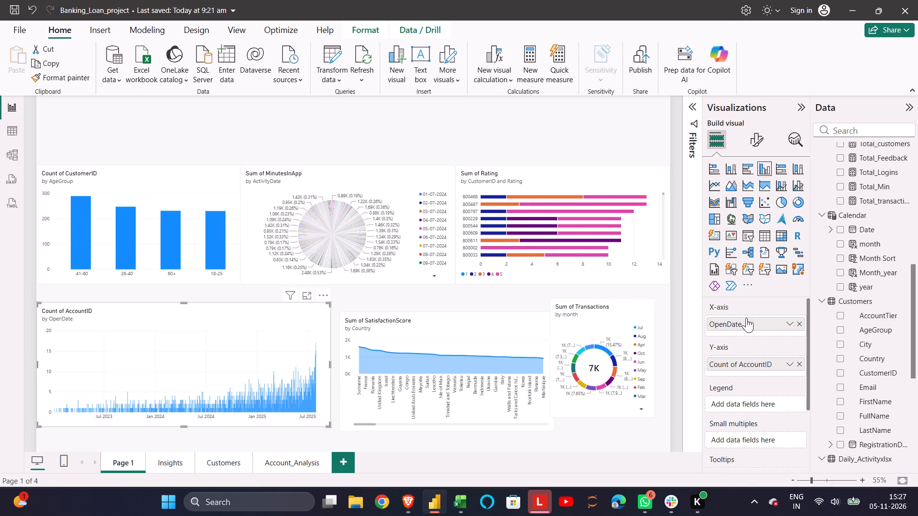
pyautogui.click(799, 323)
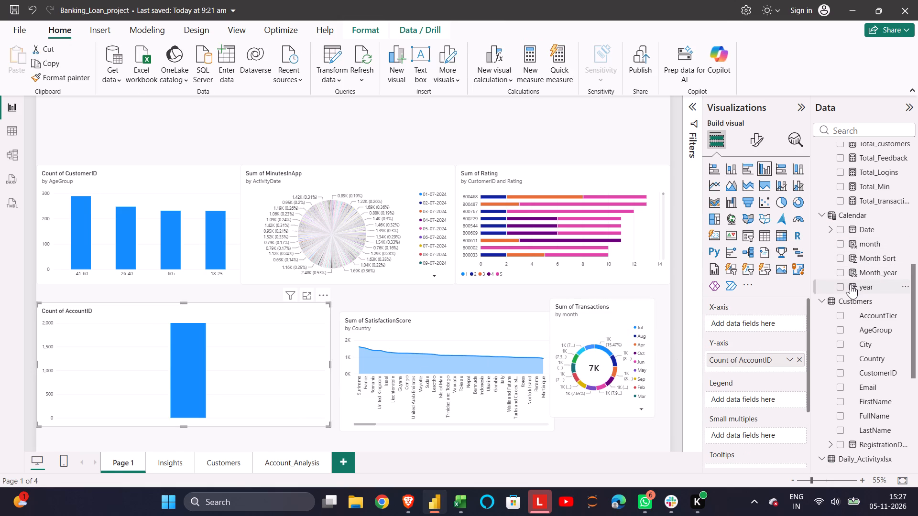
pyautogui.moveTo(855, 284); pyautogui.dragTo(771, 321)
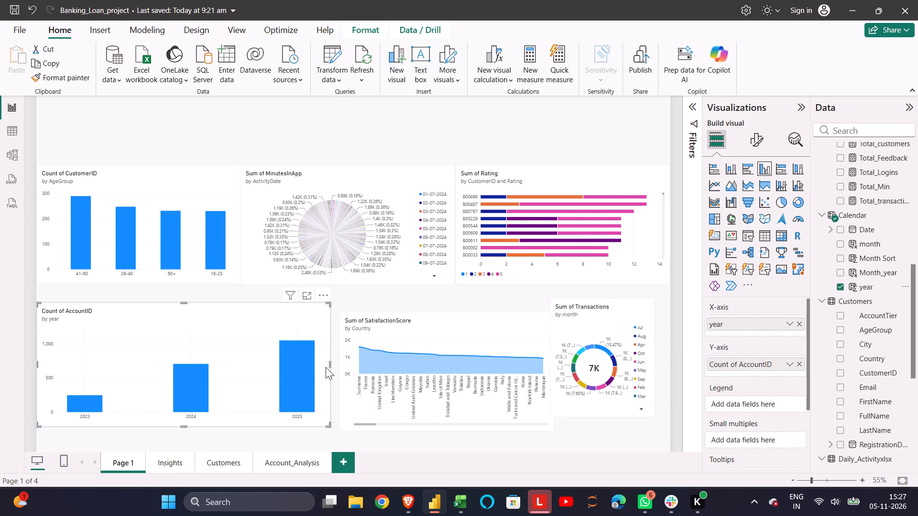
# Narrow the Count of AccountID chart by pulling in its right edge.
pyautogui.moveTo(330, 363); pyautogui.dragTo(299, 379)
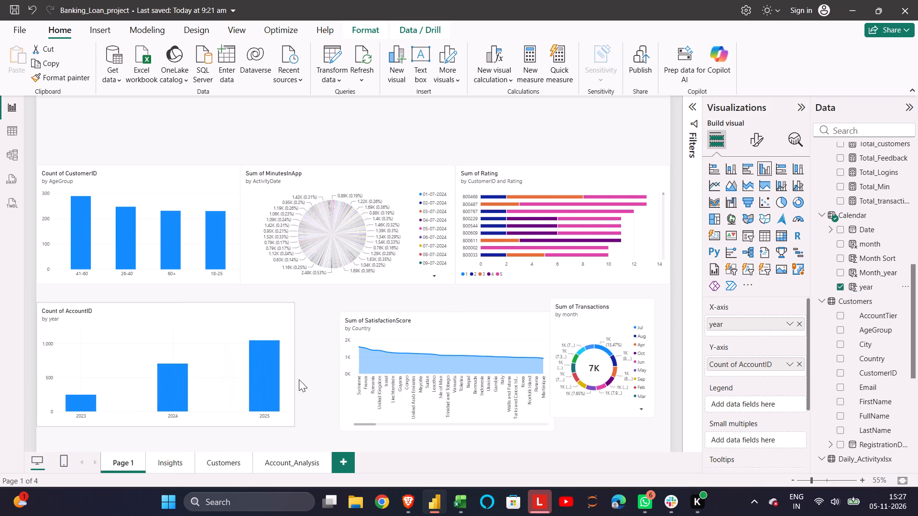
pyautogui.moveTo(299, 379); pyautogui.dragTo(302, 379)
# Replace ActivityDate with the Calendar table's month field in the Legend of the Sum of MinutesInApp pie chart.
pyautogui.click(379, 274)
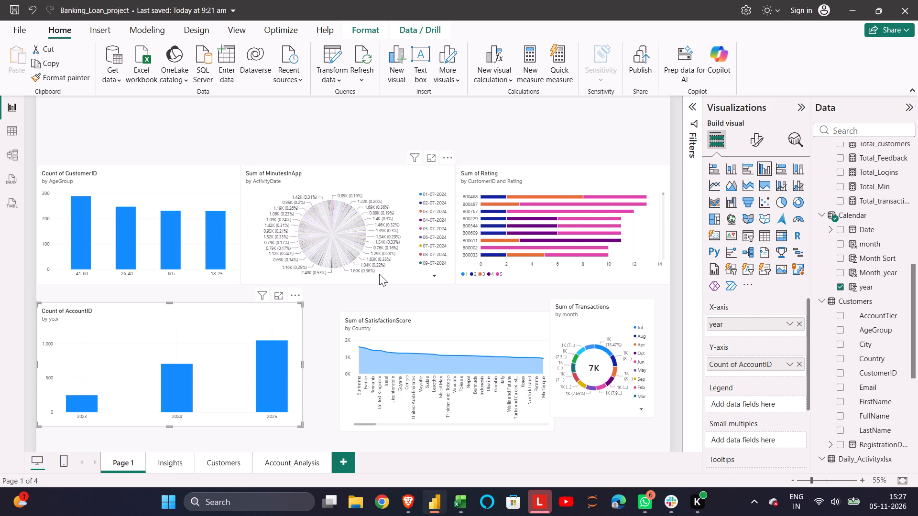
pyautogui.click(798, 321)
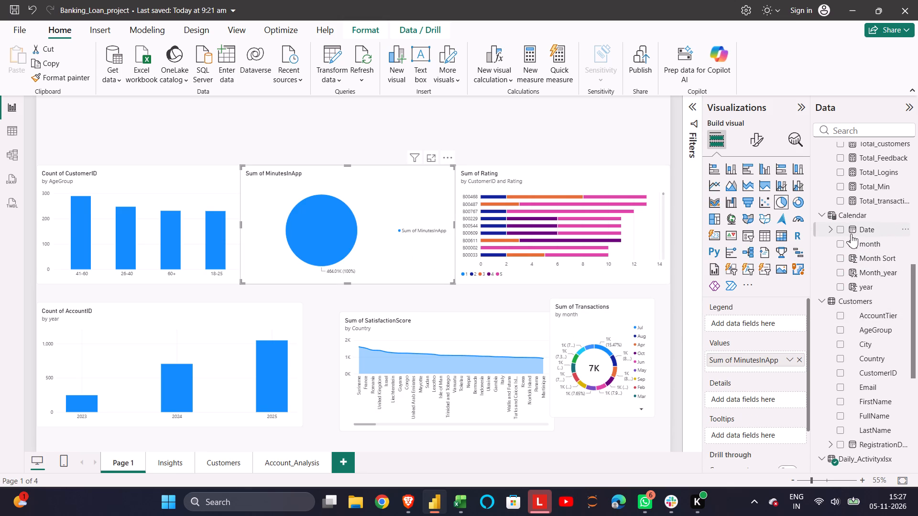
pyautogui.moveTo(857, 242); pyautogui.dragTo(839, 253)
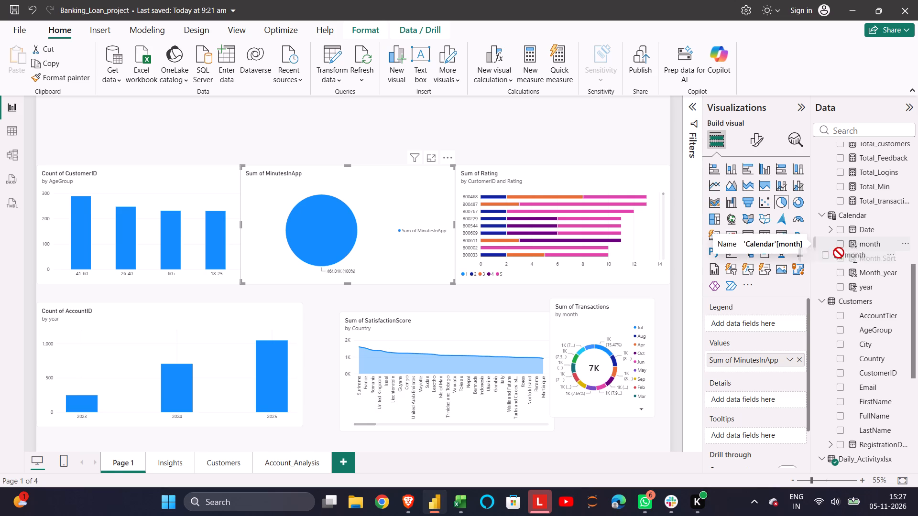
pyautogui.moveTo(839, 253); pyautogui.dragTo(765, 322)
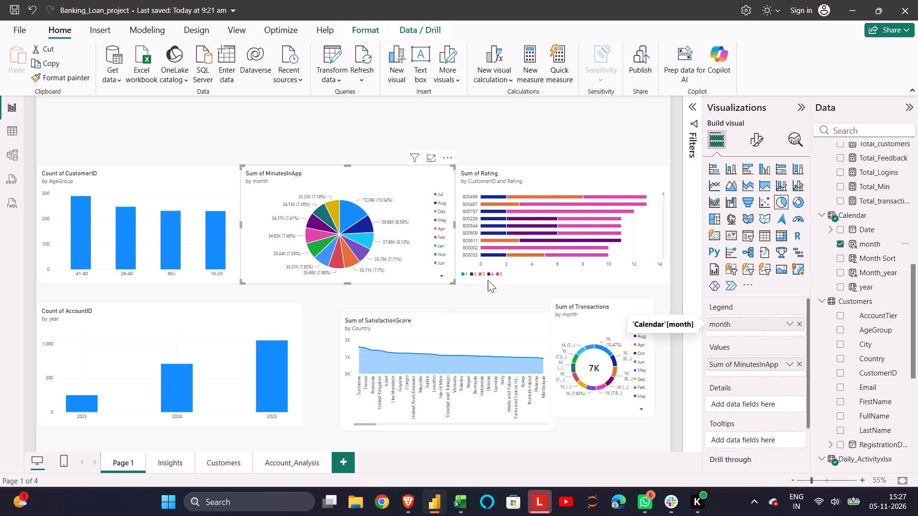
pyautogui.click(545, 143)
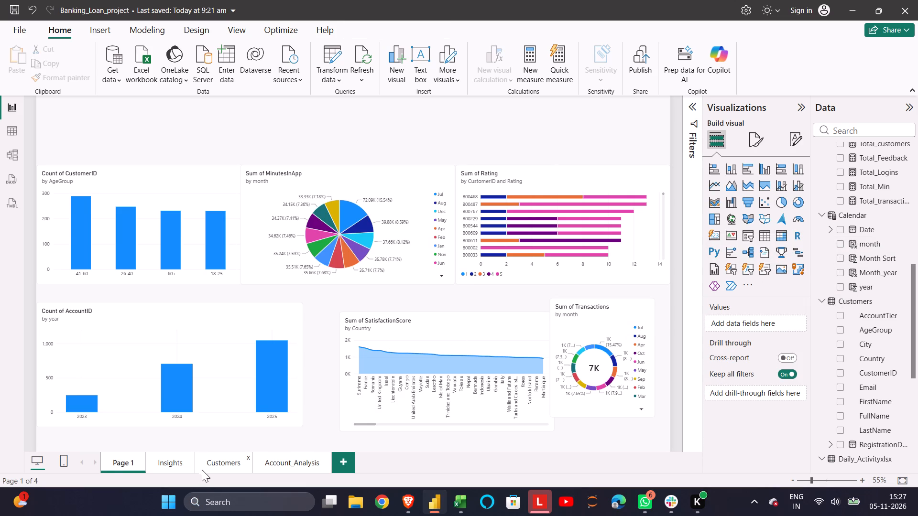
pyautogui.click(216, 462)
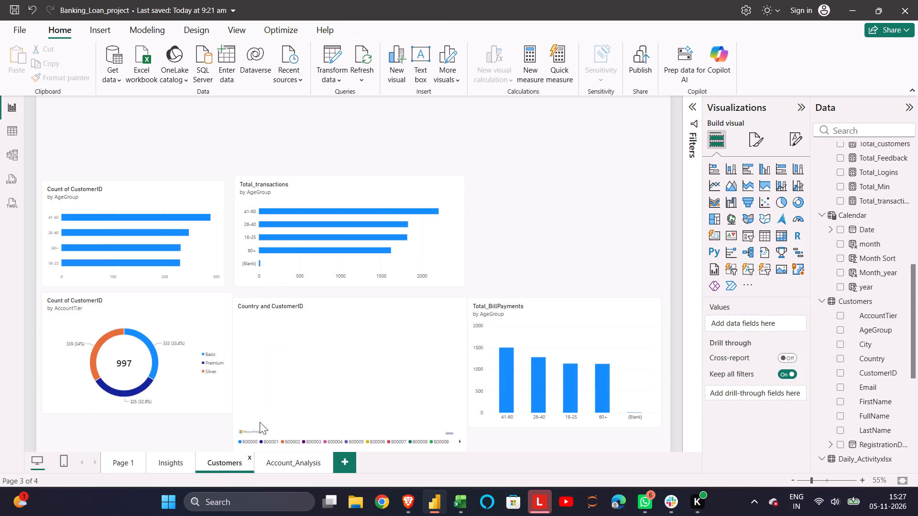
pyautogui.click(406, 497)
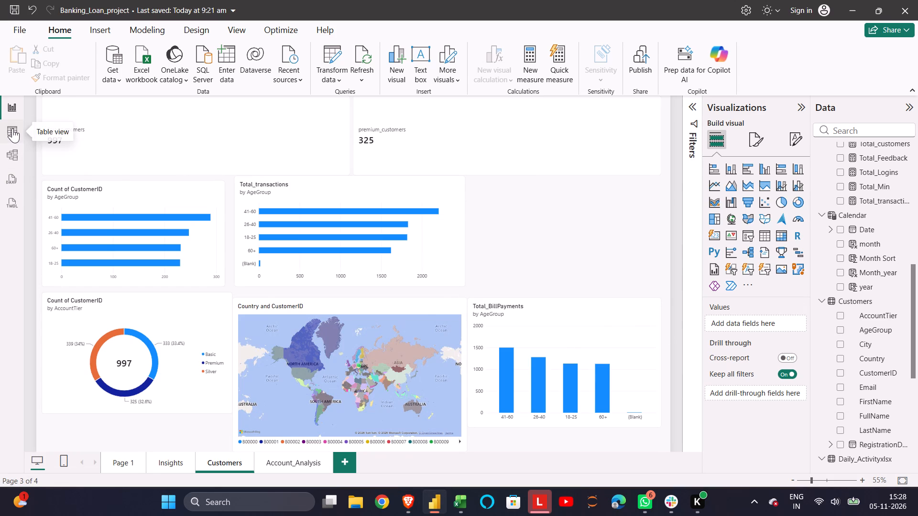
pyautogui.rightClick(277, 240)
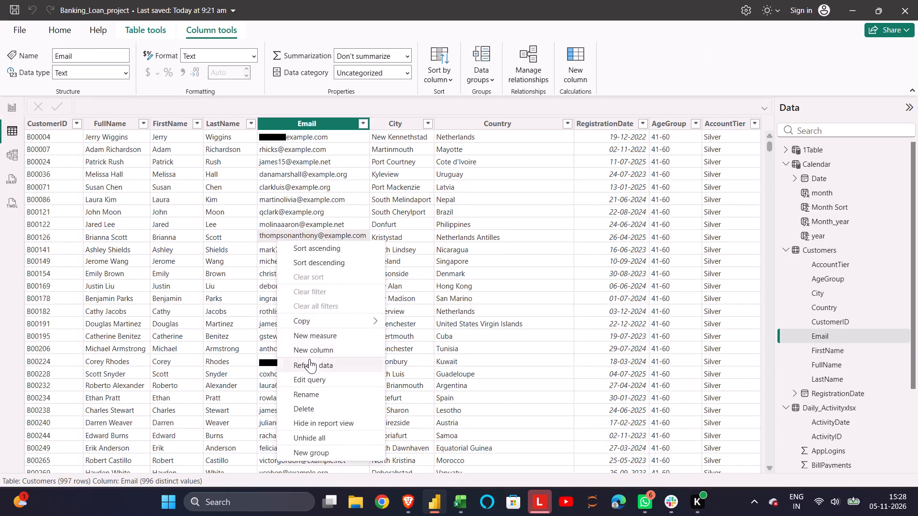
pyautogui.click(308, 378)
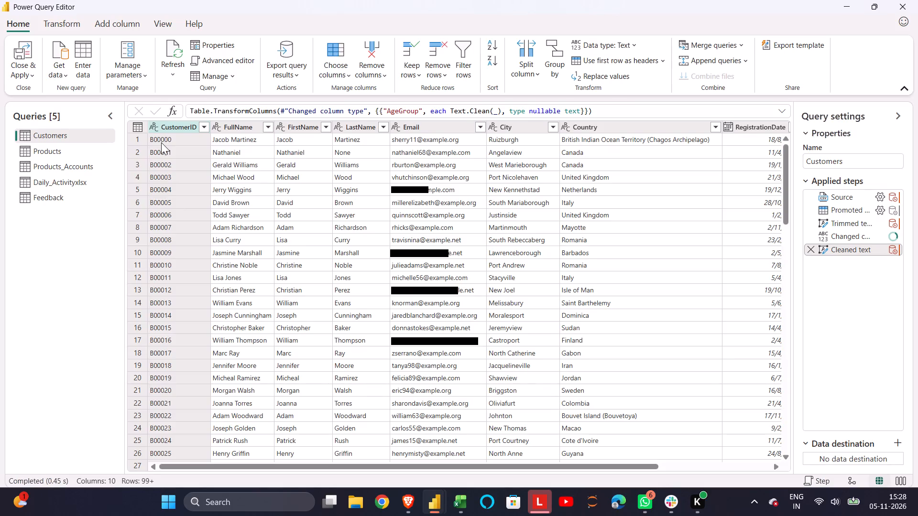
pyautogui.click(161, 142)
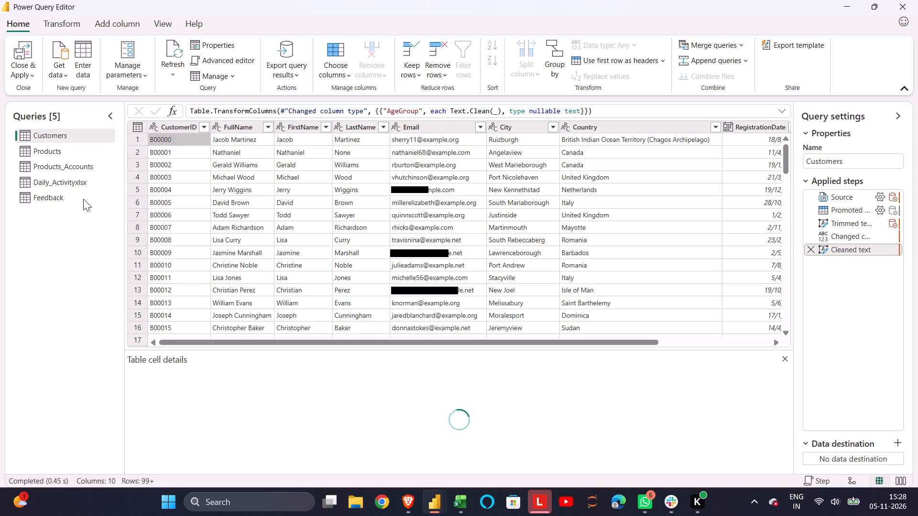
pyautogui.click(164, 126)
pyautogui.rightClick(164, 126)
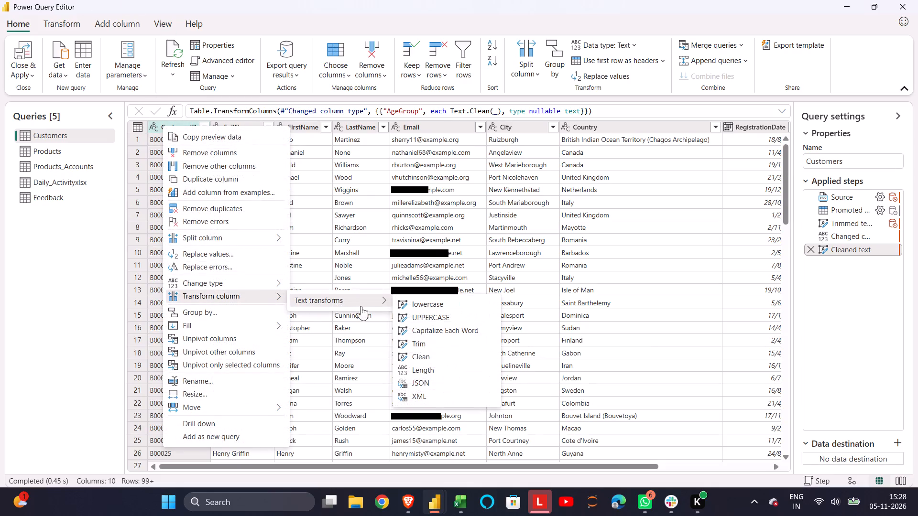
pyautogui.click(418, 349)
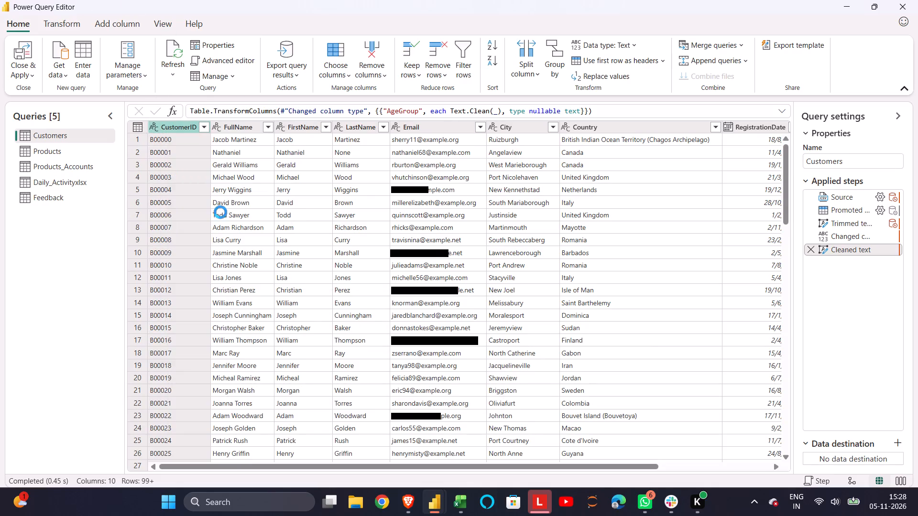
# Clean the CustomerID column's text in the Customers query, then close and apply the query changes.
pyautogui.rightClick(188, 123)
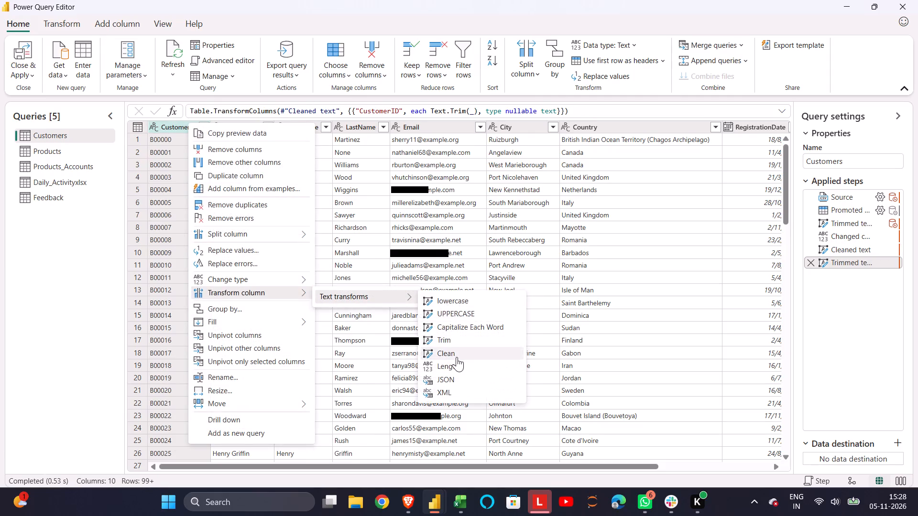
pyautogui.click(457, 357)
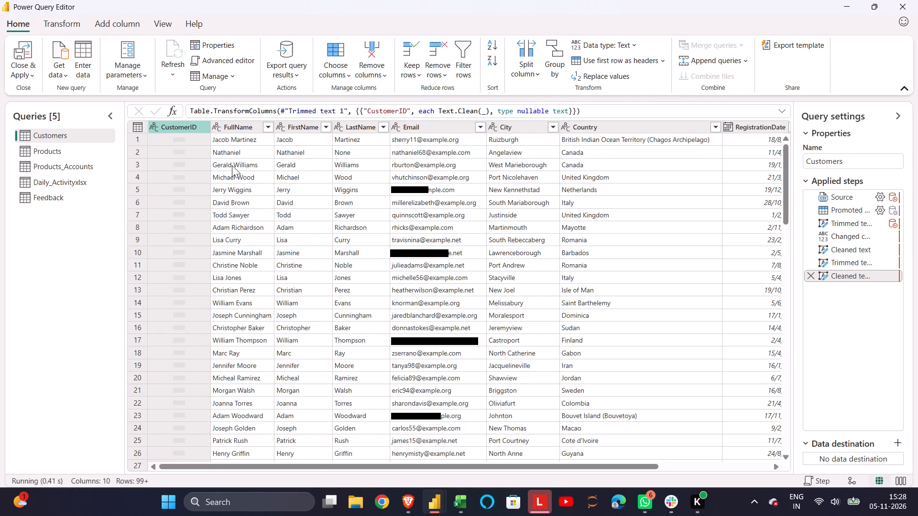
pyautogui.click(24, 67)
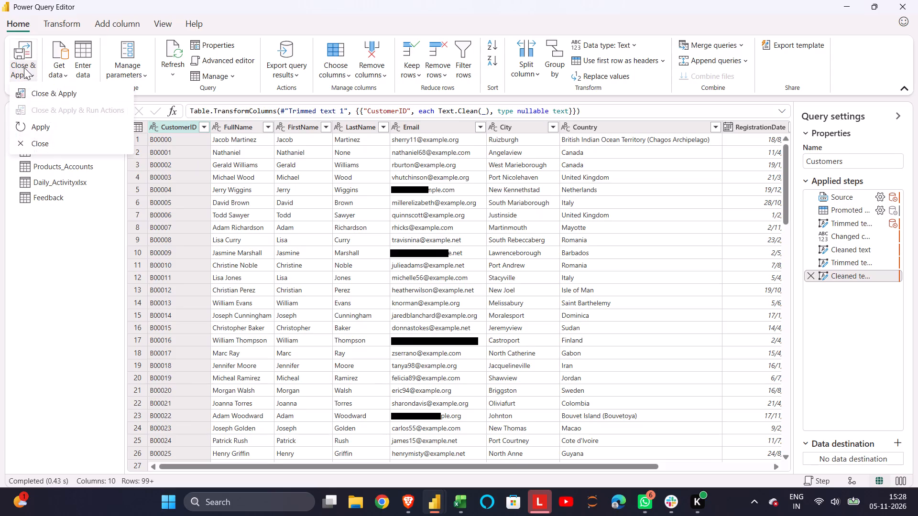
pyautogui.click(34, 92)
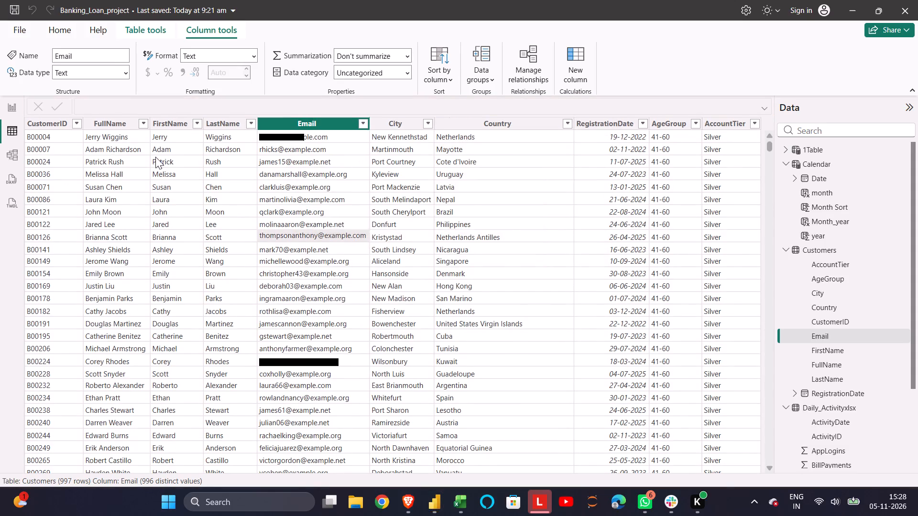
# Return to the report's Customers page and refresh the data.
pyautogui.click(11, 115)
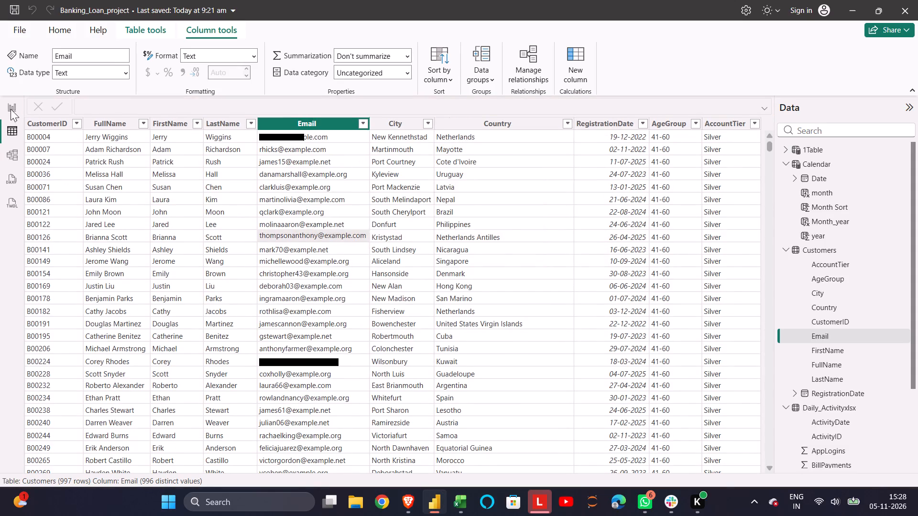
pyautogui.click(11, 107)
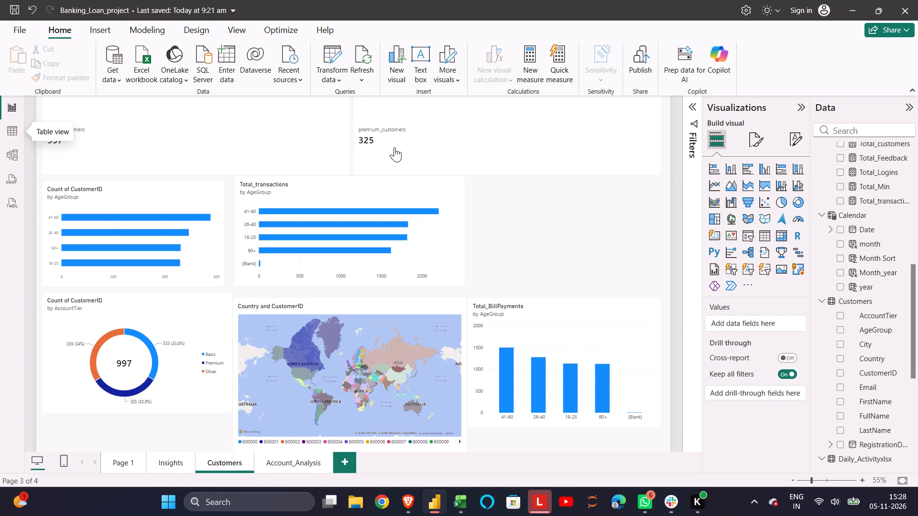
pyautogui.click(361, 64)
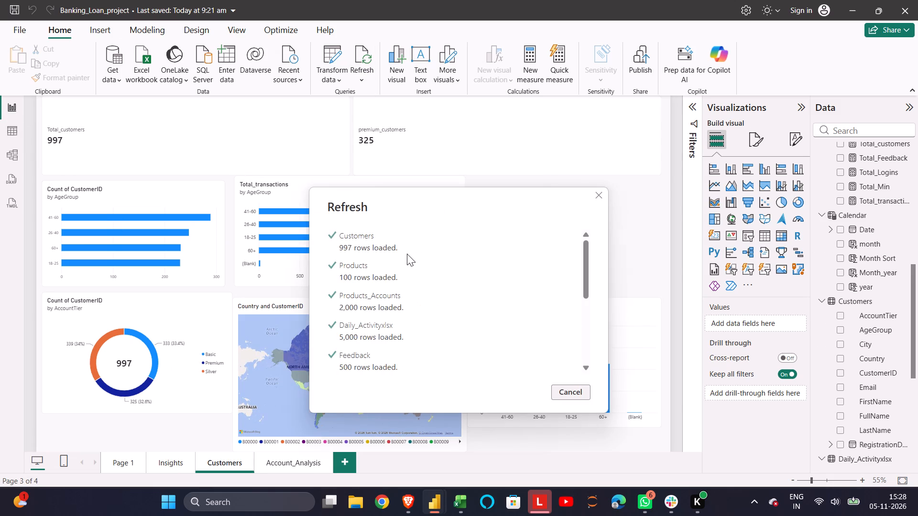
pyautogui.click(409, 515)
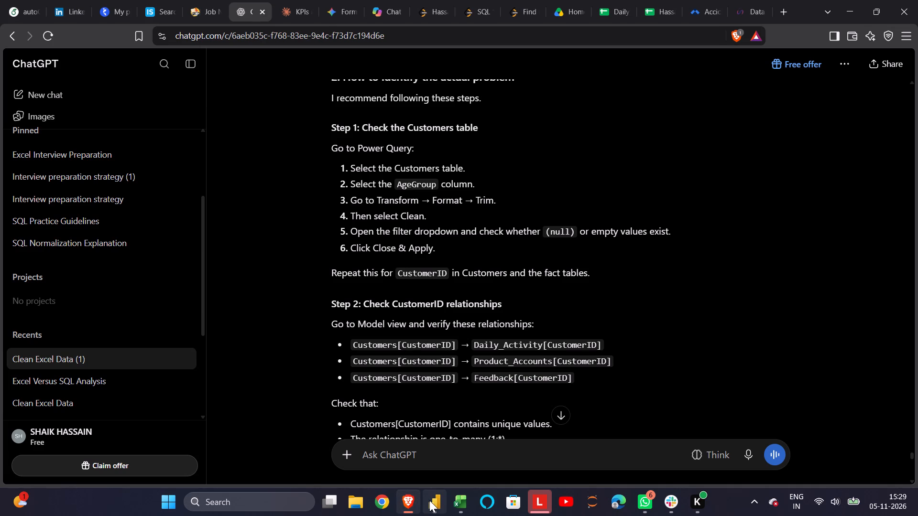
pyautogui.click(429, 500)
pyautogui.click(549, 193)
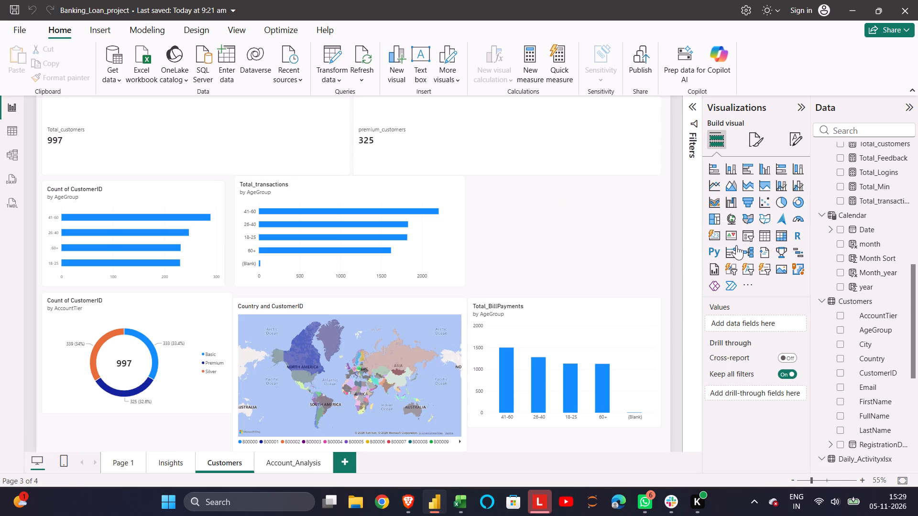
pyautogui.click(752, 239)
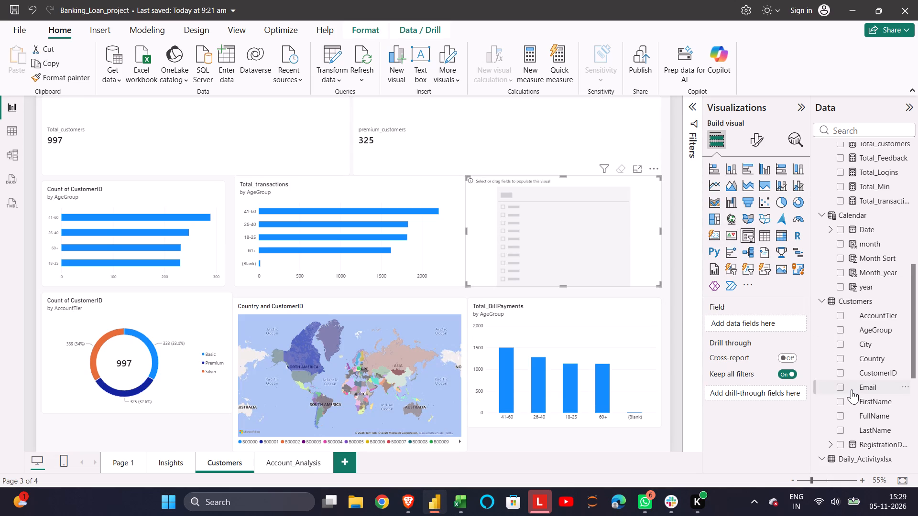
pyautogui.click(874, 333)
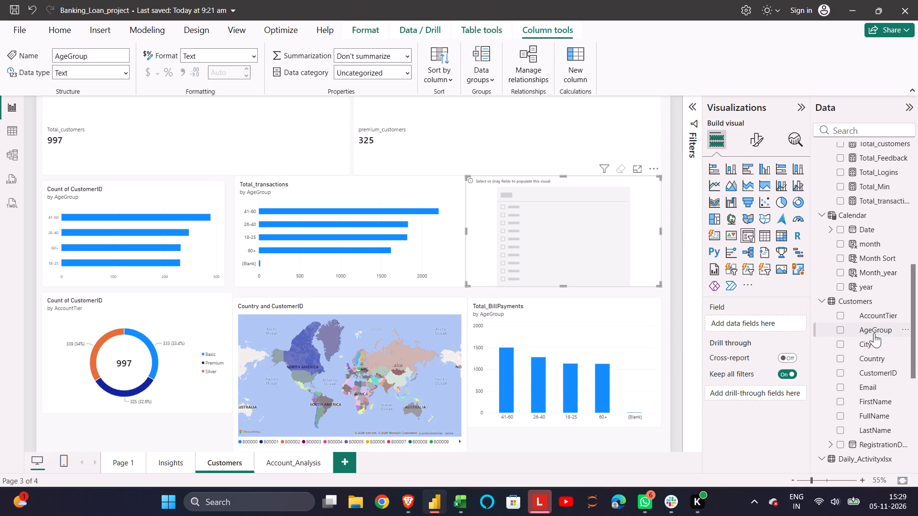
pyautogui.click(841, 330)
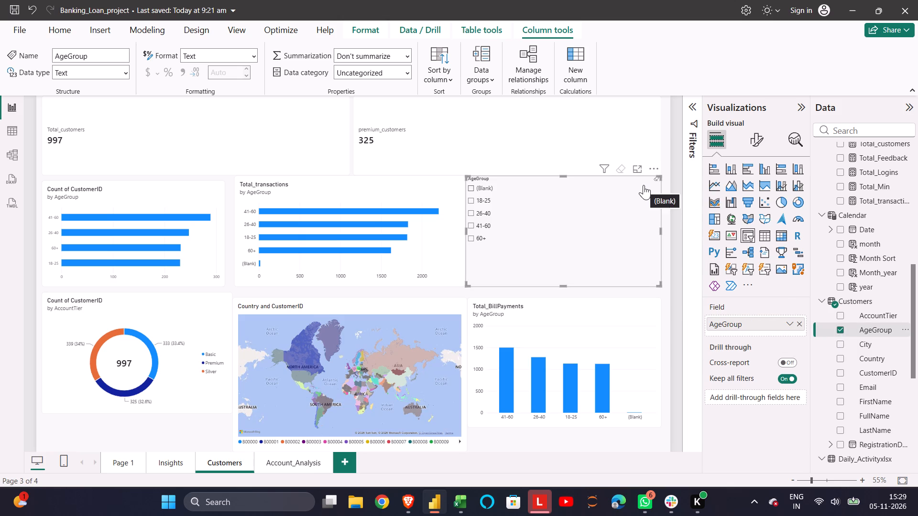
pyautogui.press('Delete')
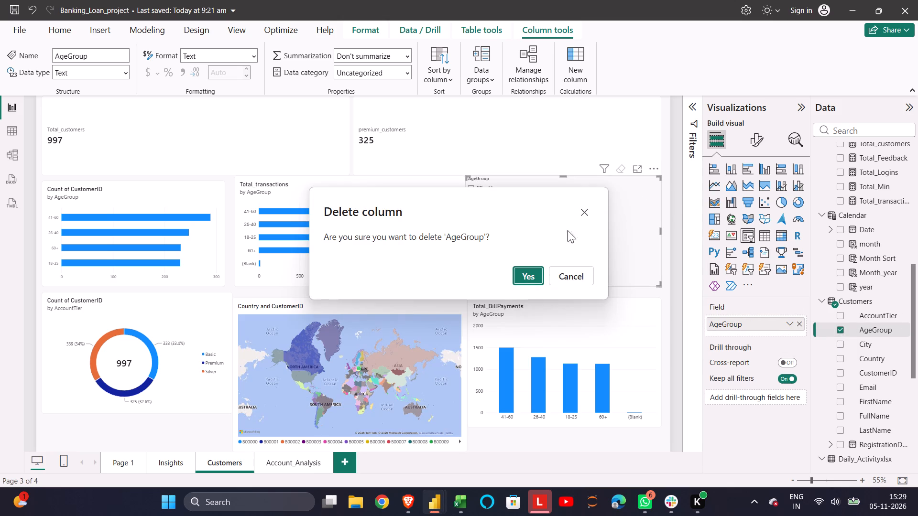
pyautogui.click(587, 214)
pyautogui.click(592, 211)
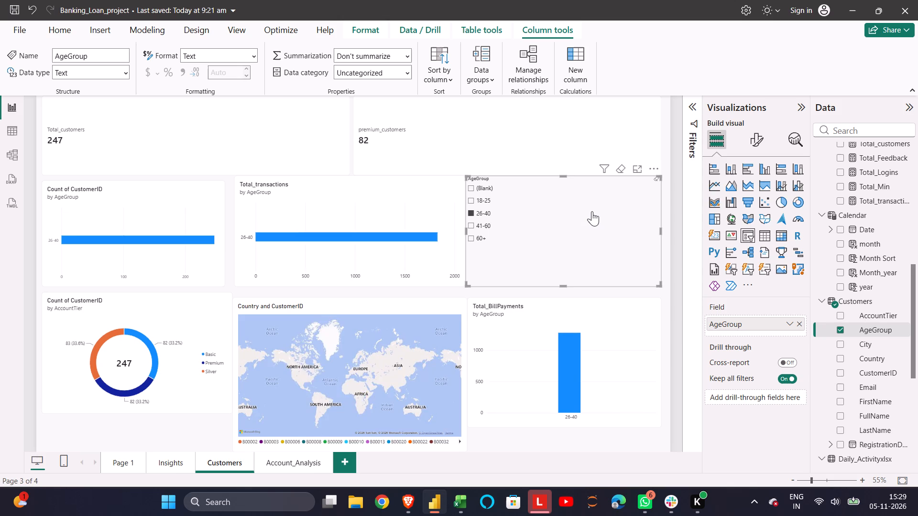
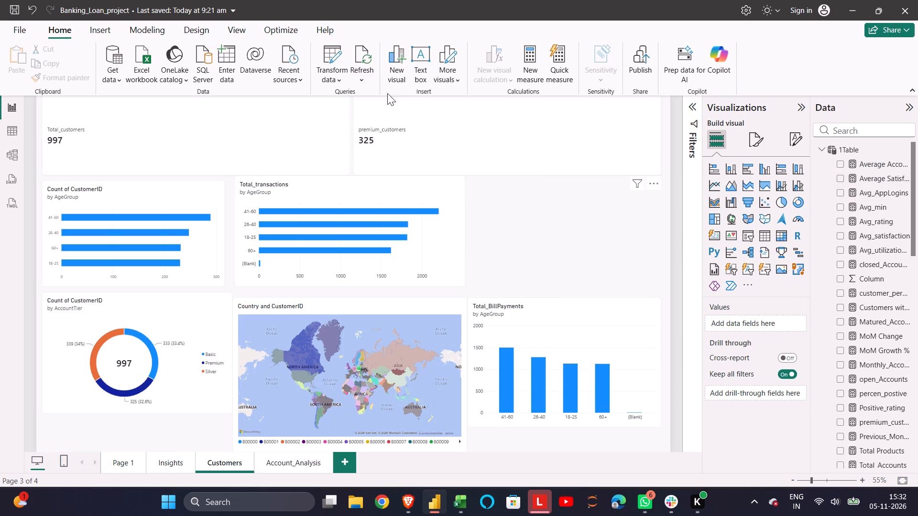
pyautogui.click(129, 34)
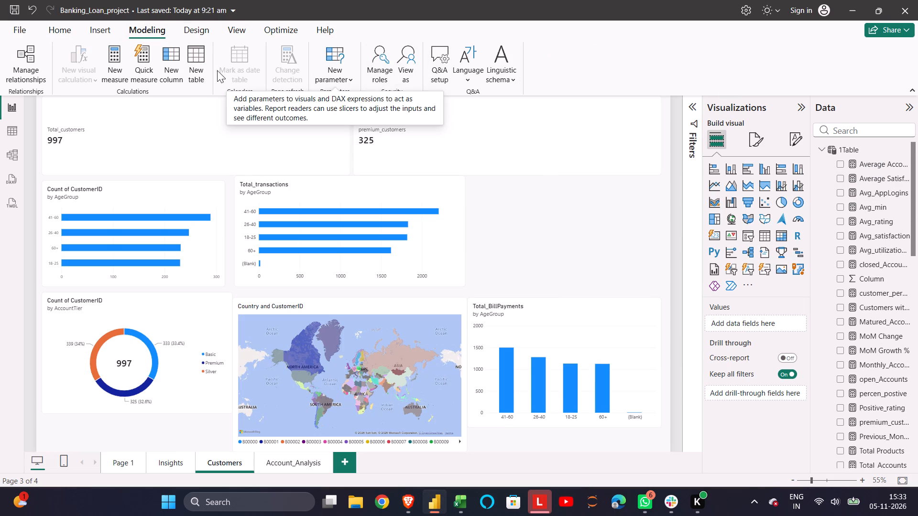
pyautogui.click(202, 63)
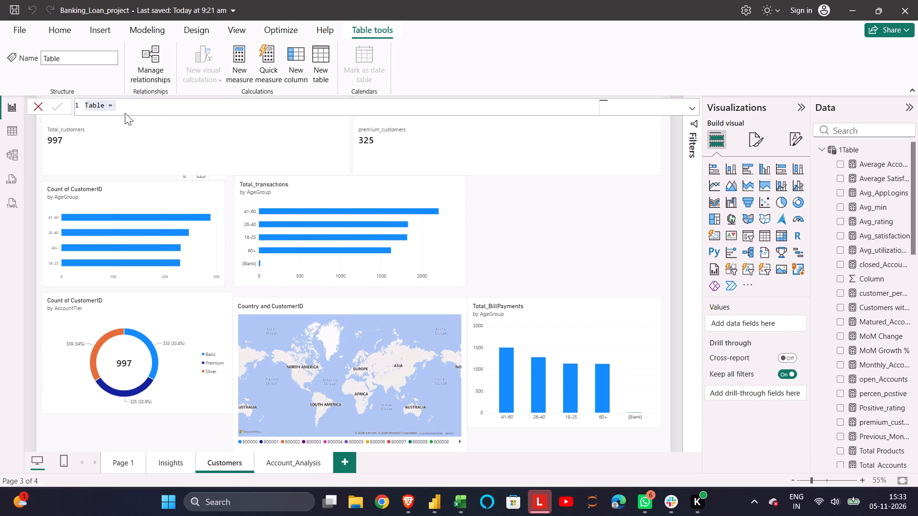
pyautogui.click(152, 107)
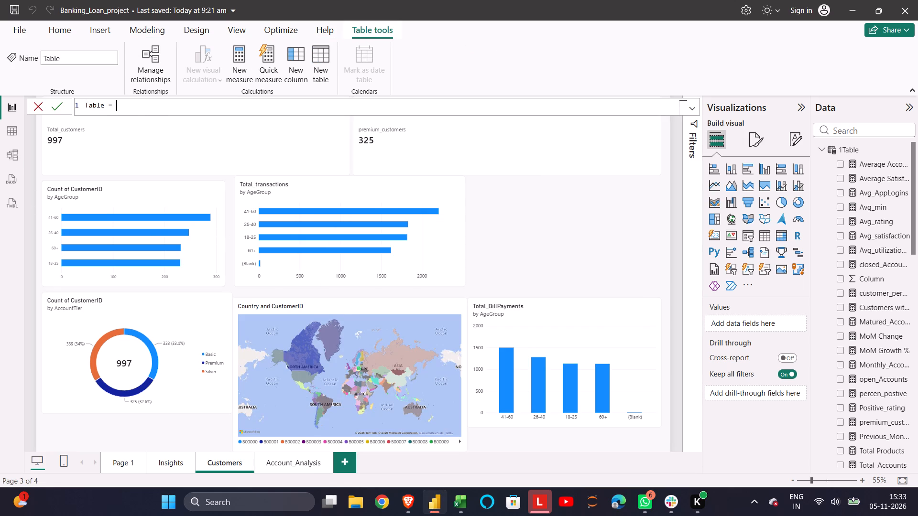
pyautogui.click(86, 104)
pyautogui.press('2')
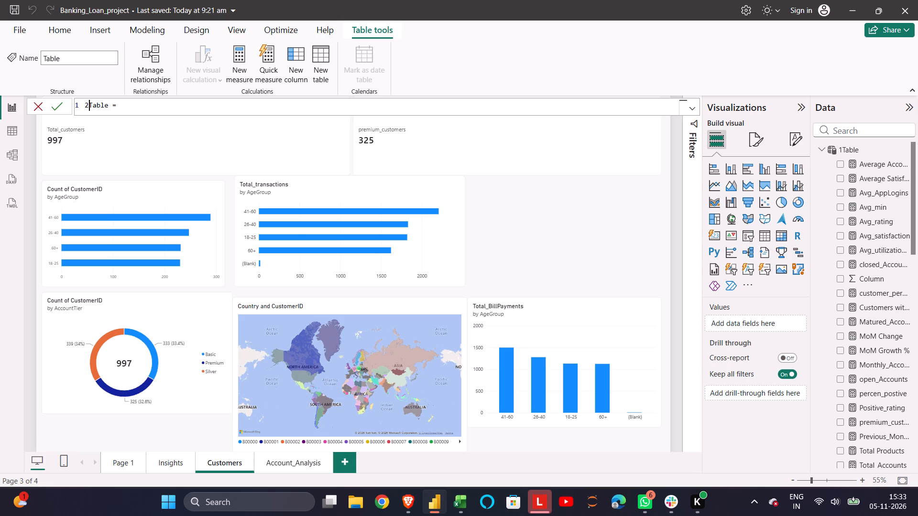
pyautogui.click(136, 106)
pyautogui.hotkey('ctrl', 'v')
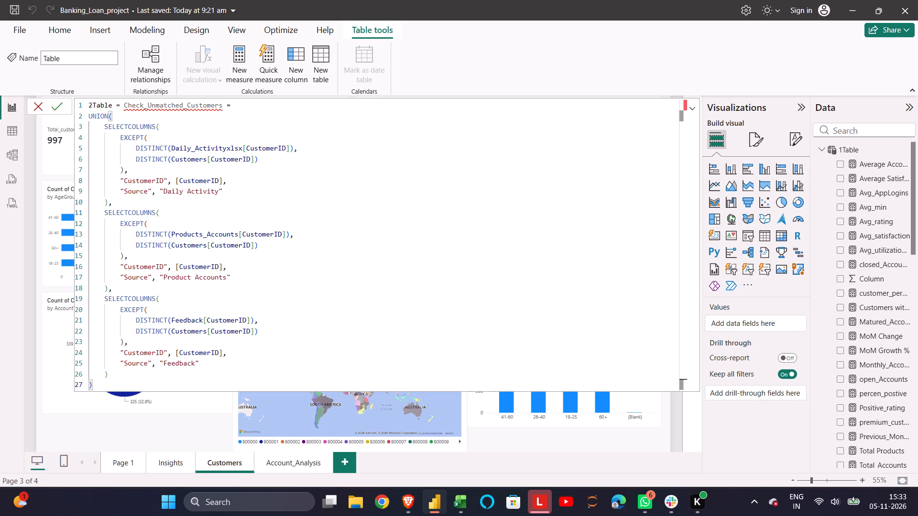
pyautogui.press('Return')
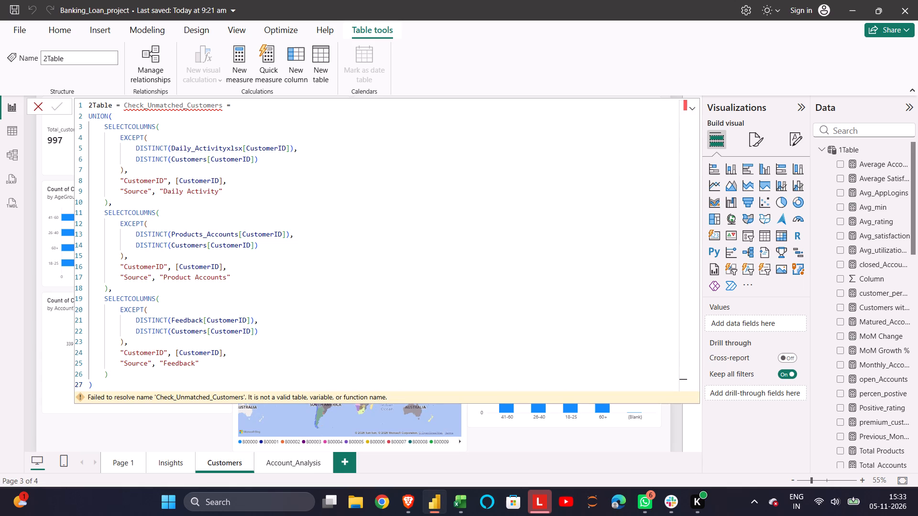
# Remove the "2Table =" prefix from the formula and commit the calculated table as Check_Unmatched_Customers.
pyautogui.click(120, 103)
pyautogui.press('BackSpace')
pyautogui.press('BackSpace')
pyautogui.press('BackSpace')
pyautogui.press('BackSpace')
pyautogui.press('BackSpace')
pyautogui.press('BackSpace')
pyautogui.press('BackSpace')
pyautogui.press('BackSpace')
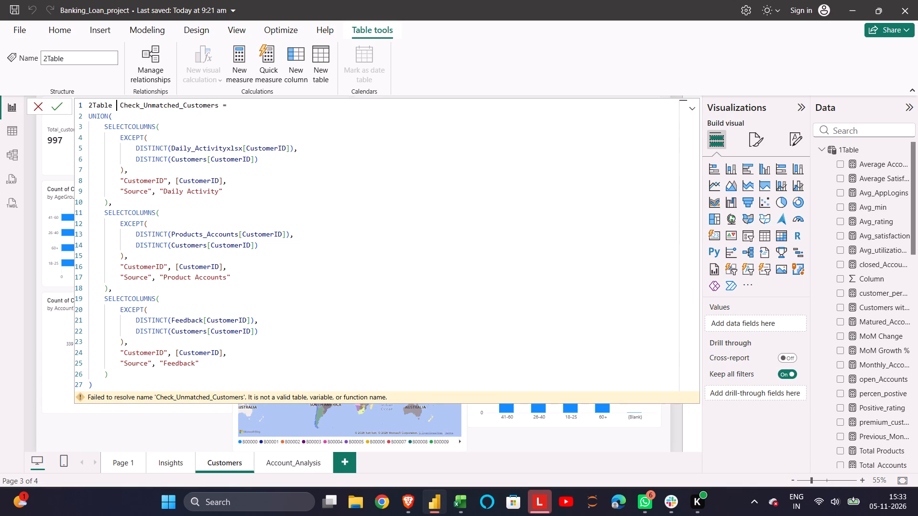
pyautogui.press('Return')
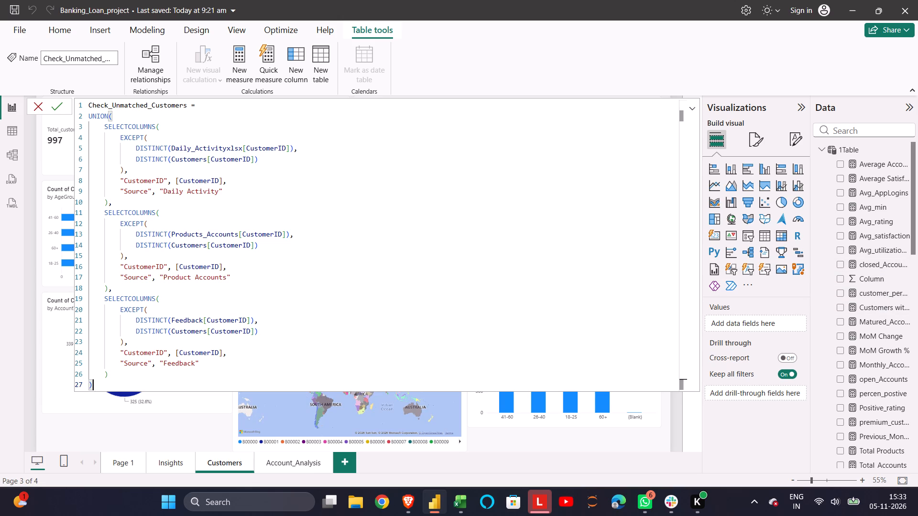
pyautogui.press('Return')
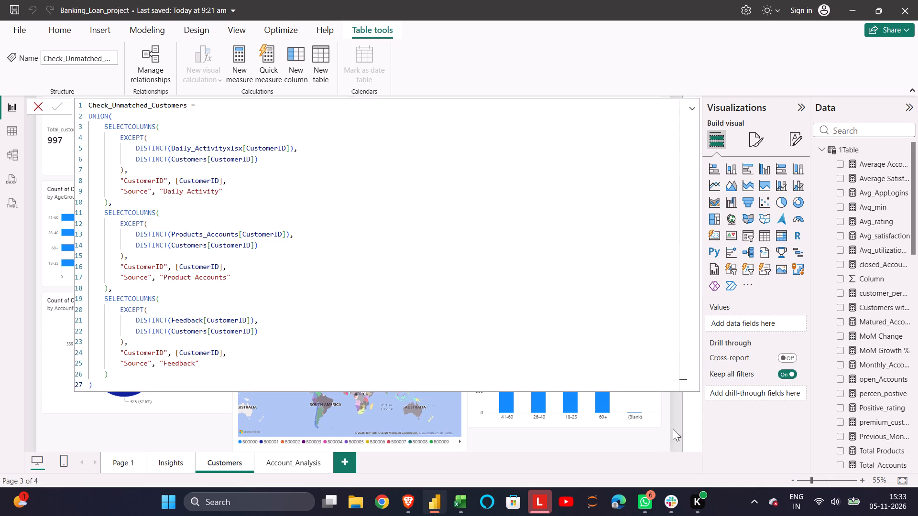
# Look through the model's tables and fields for the new Check_Unmatched_Customers table.
pyautogui.click(694, 427)
pyautogui.click(696, 414)
pyautogui.scroll(-2, 636, 341)
pyautogui.scroll(1, 864, 311)
pyautogui.scroll(3, 851, 226)
pyautogui.scroll(-3, 851, 226)
pyautogui.scroll(2, 851, 226)
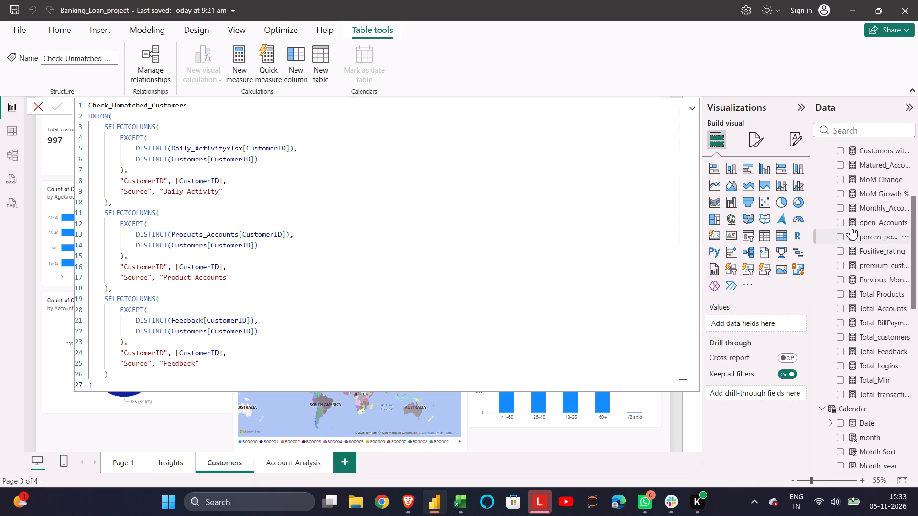
pyautogui.scroll(3, 851, 226)
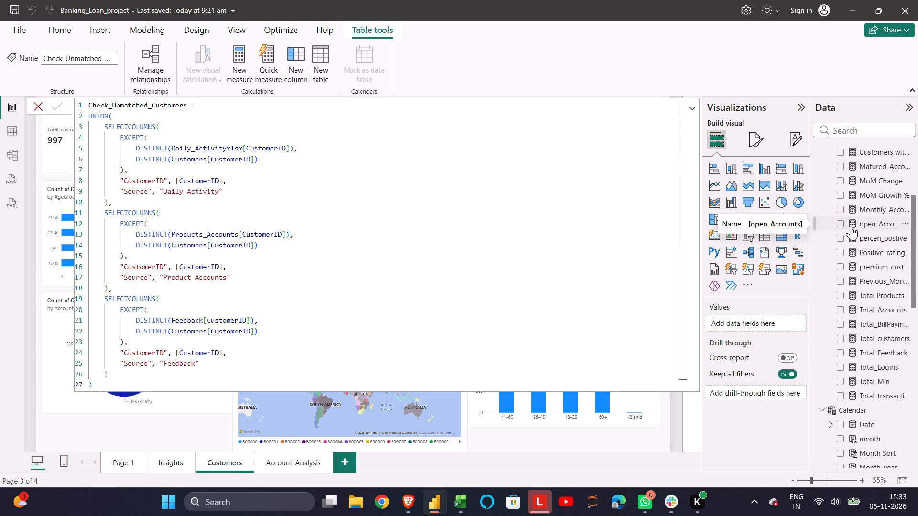
pyautogui.scroll(2, 851, 226)
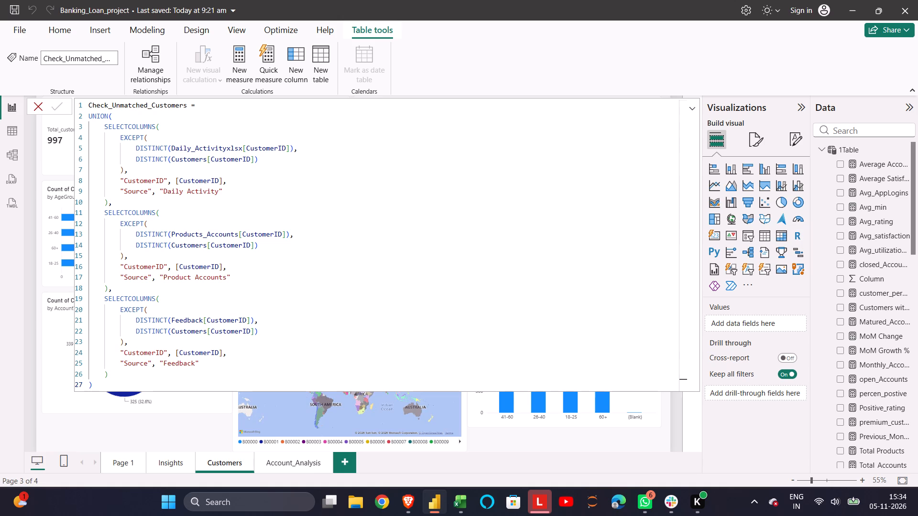
# Copy the full Check_Unmatched_Customers table formula and try to create a new measure from it.
pyautogui.click(142, 371)
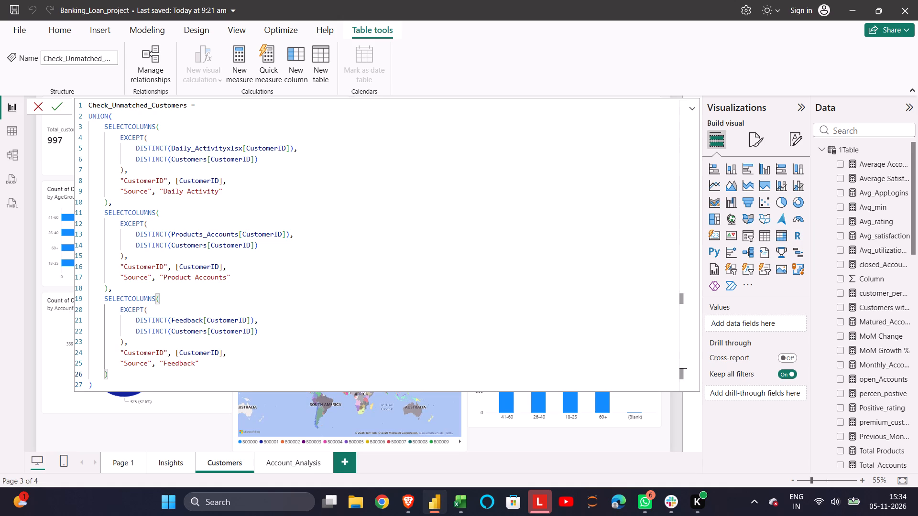
pyautogui.hotkey('ctrl', 'a')
pyautogui.hotkey('ctrl', 'c')
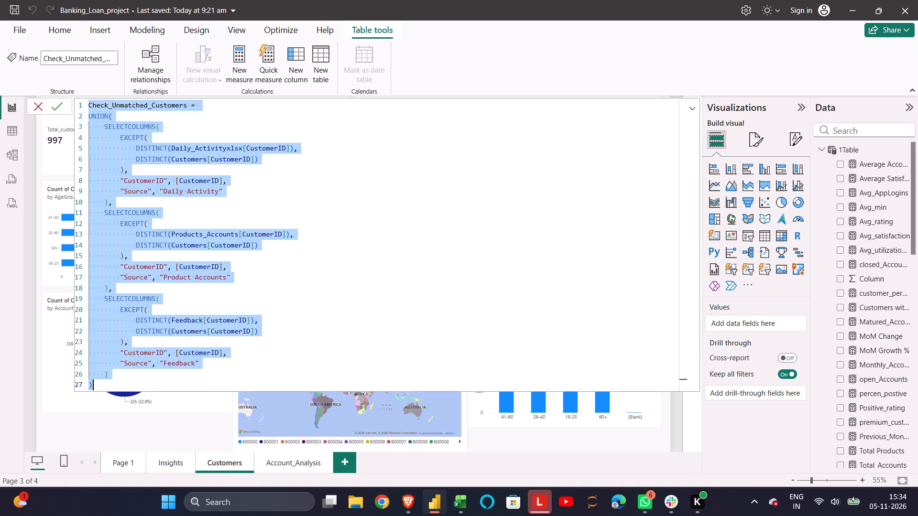
pyautogui.press('BackSpace')
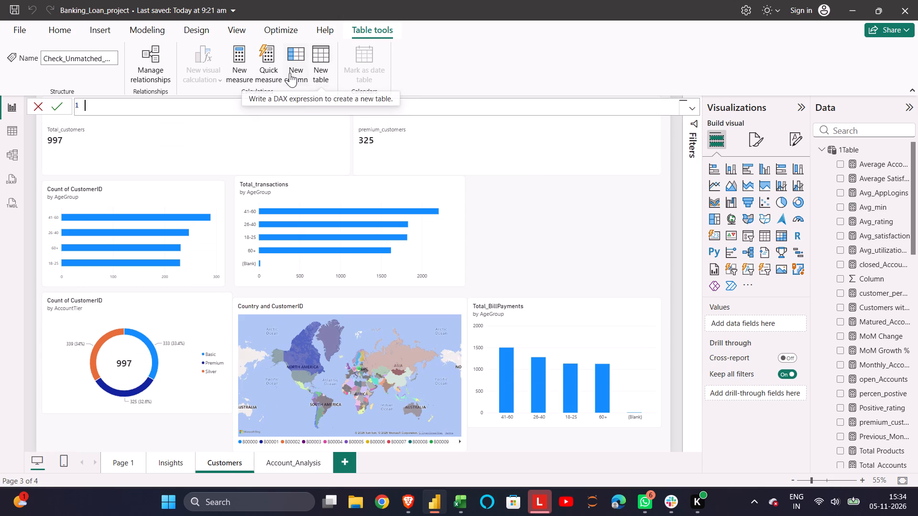
pyautogui.click(247, 71)
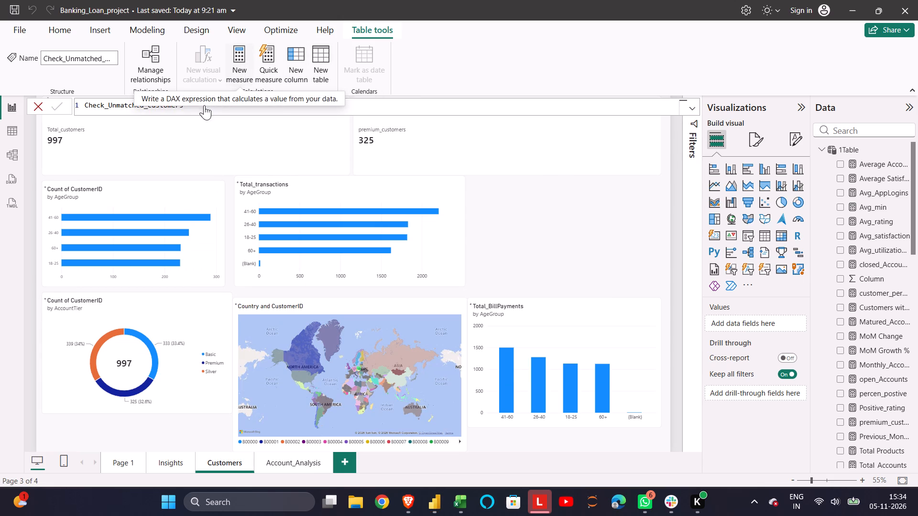
pyautogui.click(245, 64)
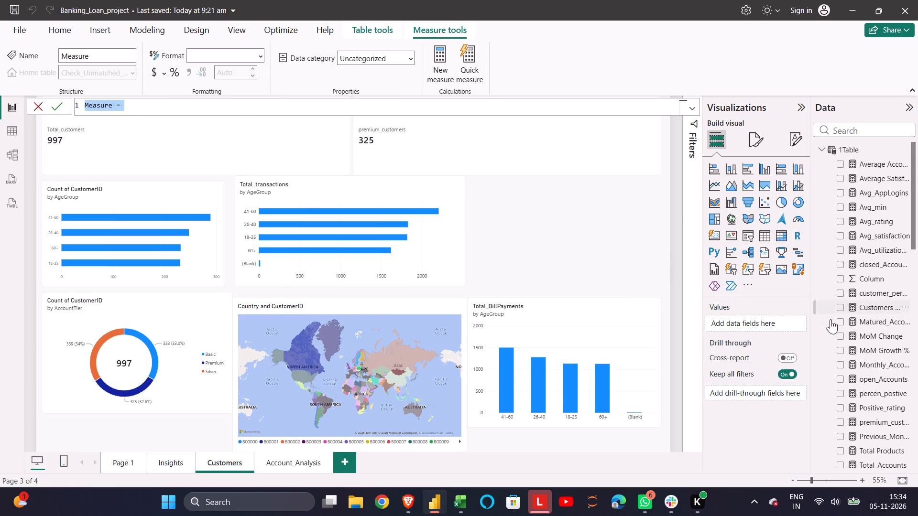
pyautogui.scroll(-3, 878, 355)
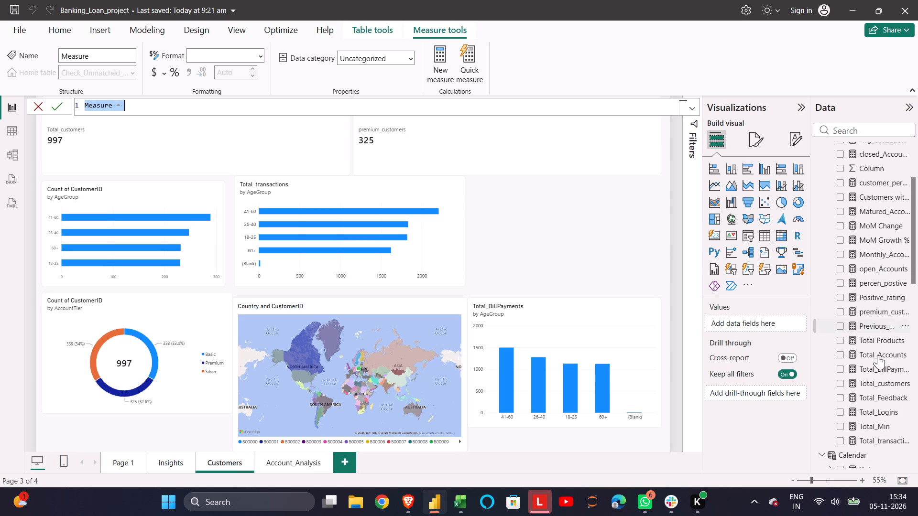
pyautogui.scroll(2, 878, 355)
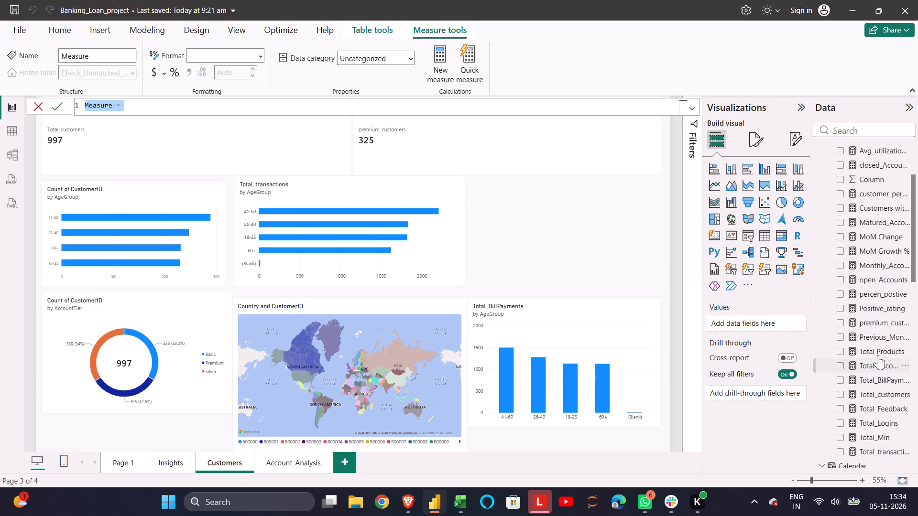
pyautogui.scroll(2, 878, 355)
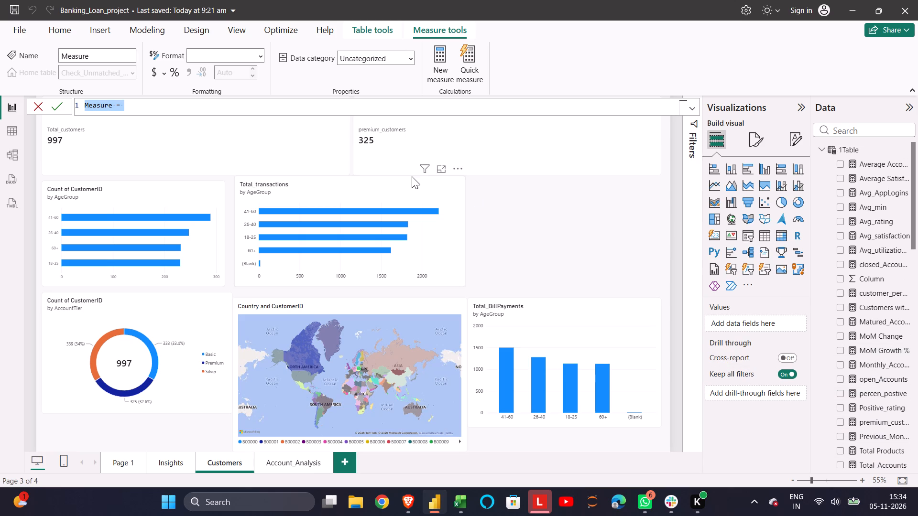
pyautogui.press('BackSpace')
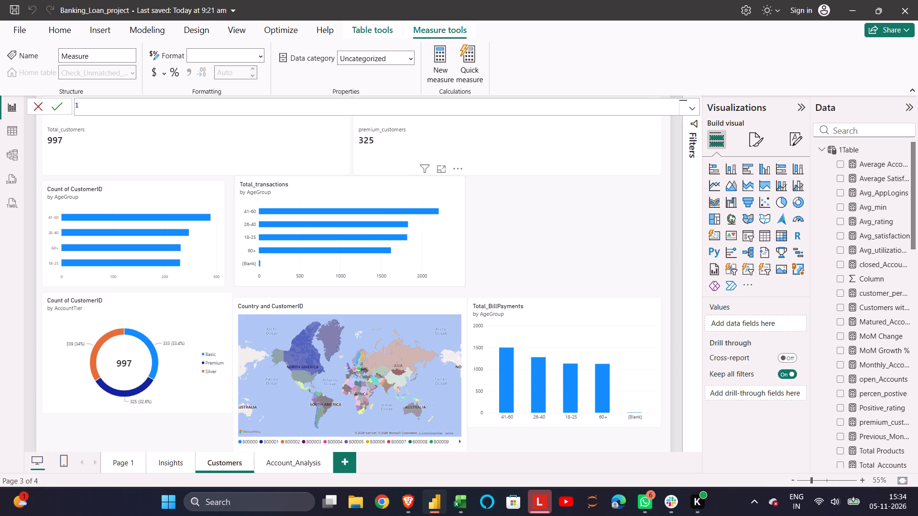
pyautogui.hotkey('ctrl', 'v')
pyautogui.press('Return')
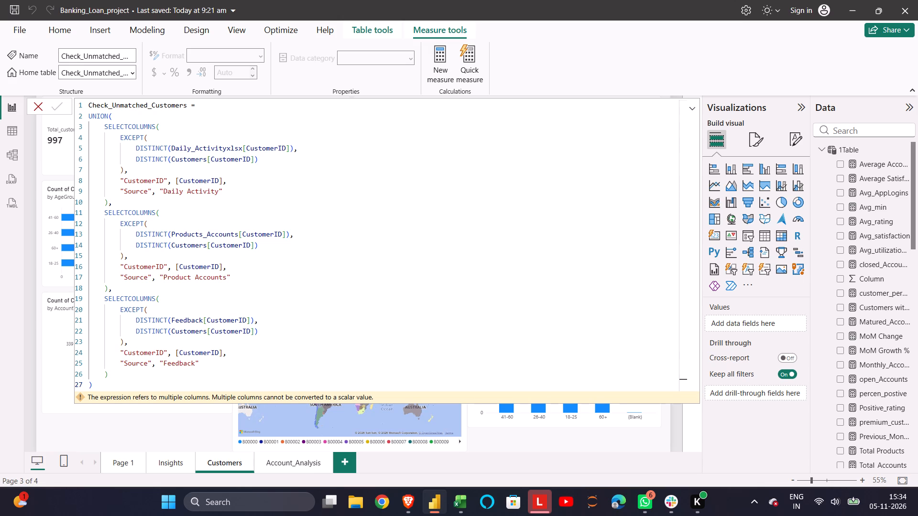
pyautogui.click(234, 387)
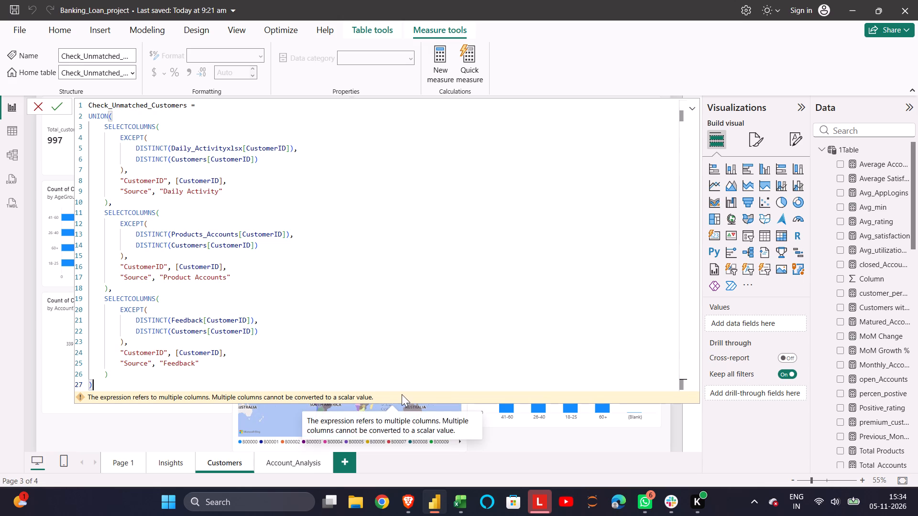
pyautogui.moveTo(402, 394); pyautogui.dragTo(76, 398)
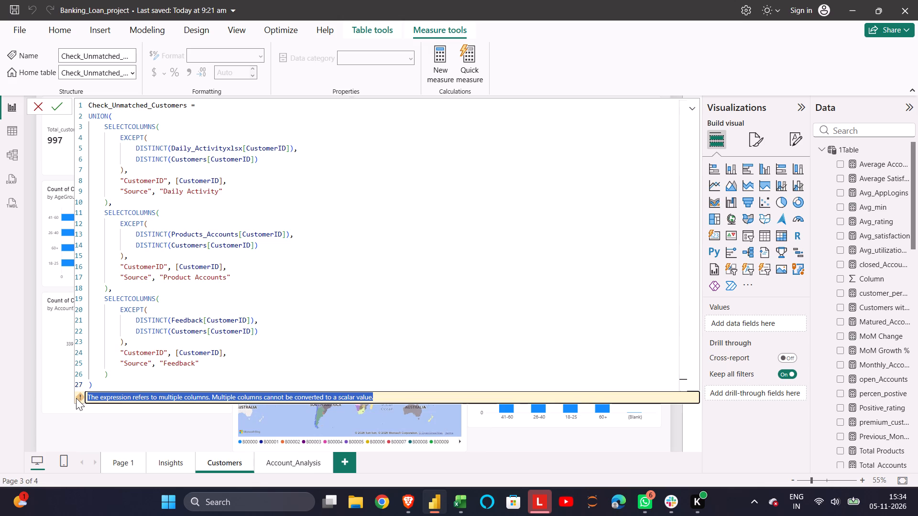
pyautogui.hotkey('ctrl', 'c')
pyautogui.click(406, 500)
pyautogui.click(443, 453)
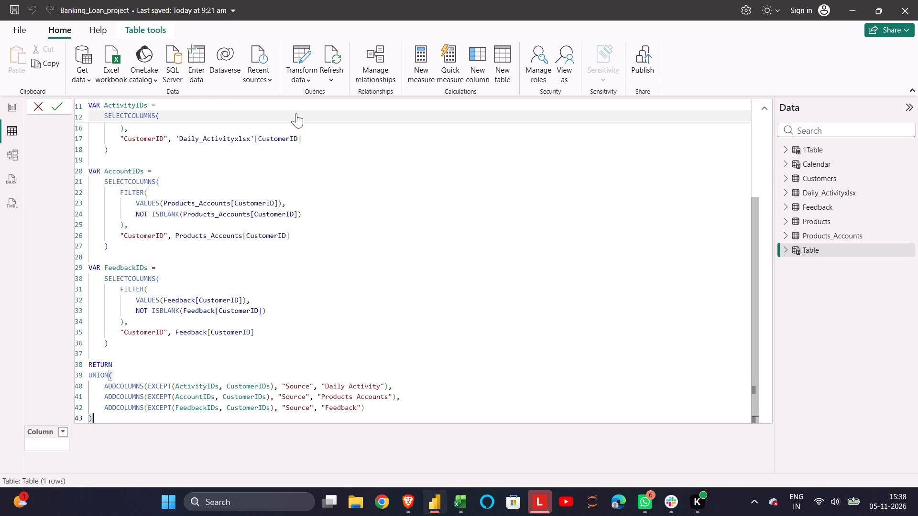
pyautogui.scroll(-3, 296, 113)
pyautogui.scroll(9, 323, 194)
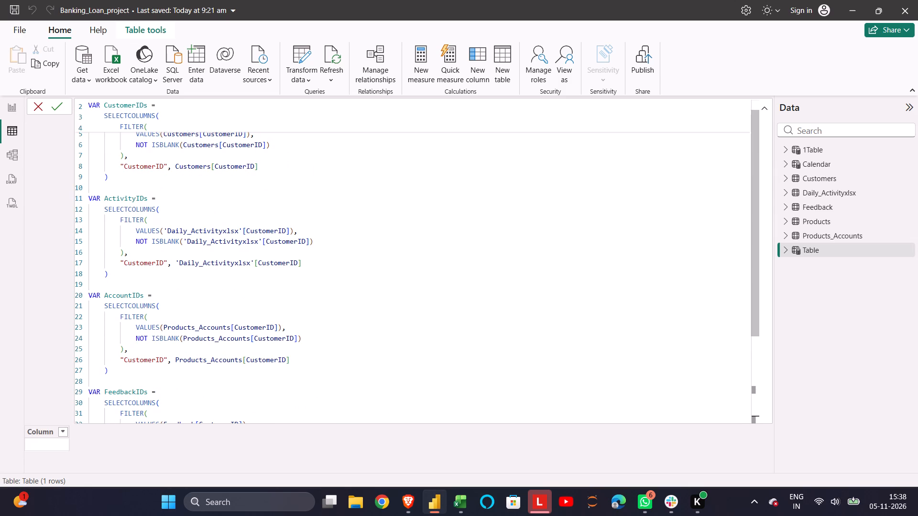
pyautogui.press('Return')
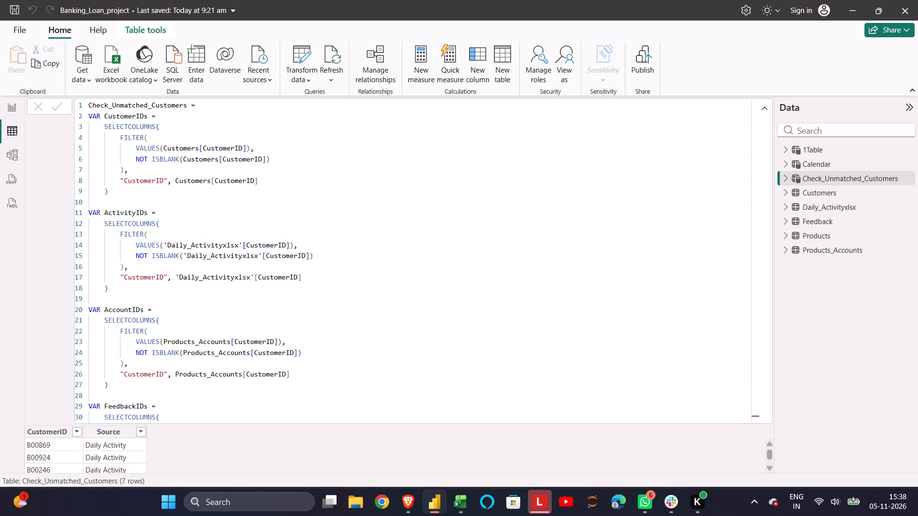
# Examine the Check_Unmatched_Customers table's DAX formula through its final UNION block, and check the Customers report page's AgeGroup visuals.
pyautogui.click(820, 181)
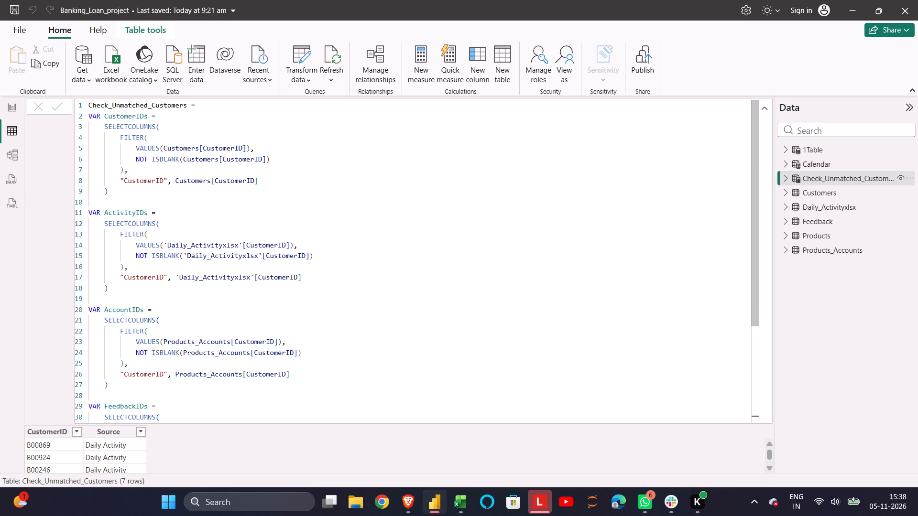
pyautogui.click(37, 184)
pyautogui.click(37, 184)
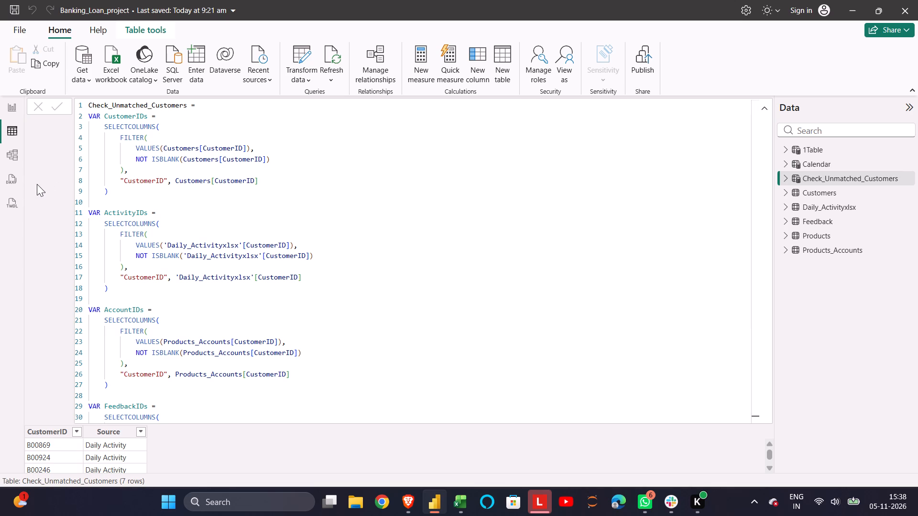
pyautogui.scroll(-4, 37, 184)
pyautogui.moveTo(753, 230); pyautogui.dragTo(772, 353)
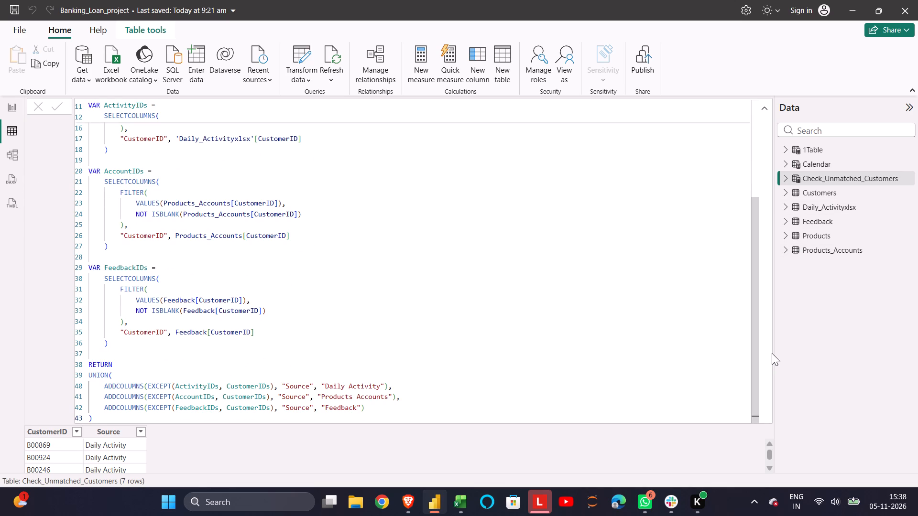
pyautogui.click(821, 352)
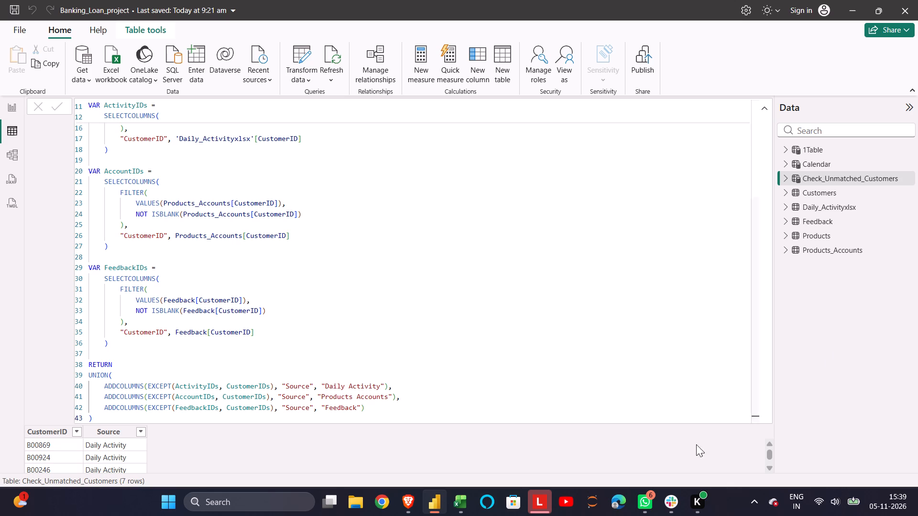
pyautogui.click(769, 397)
pyautogui.click(816, 231)
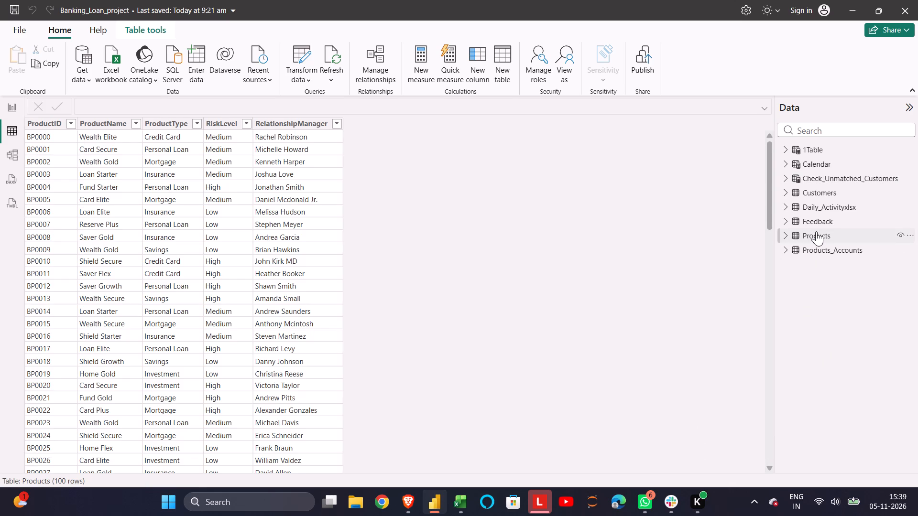
pyautogui.click(822, 172)
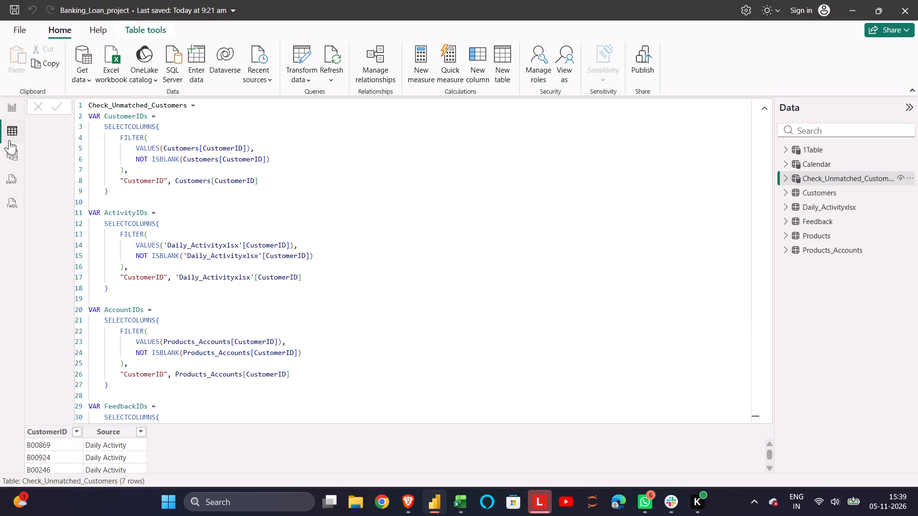
pyautogui.click(9, 110)
pyautogui.click(11, 126)
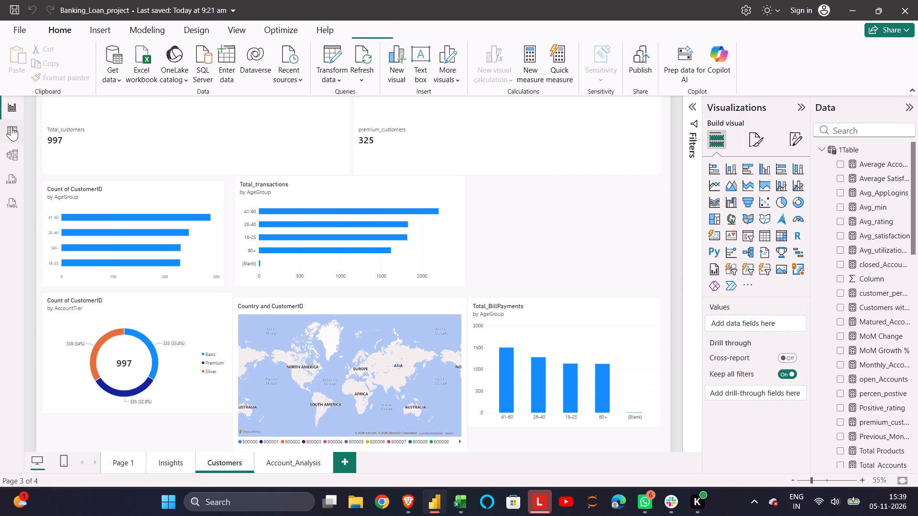
pyautogui.doubleClick(11, 126)
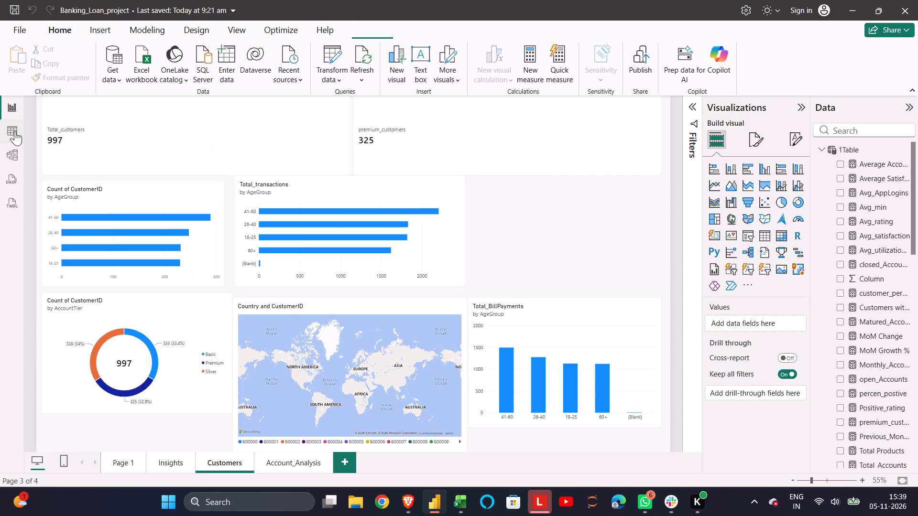
pyautogui.click(15, 131)
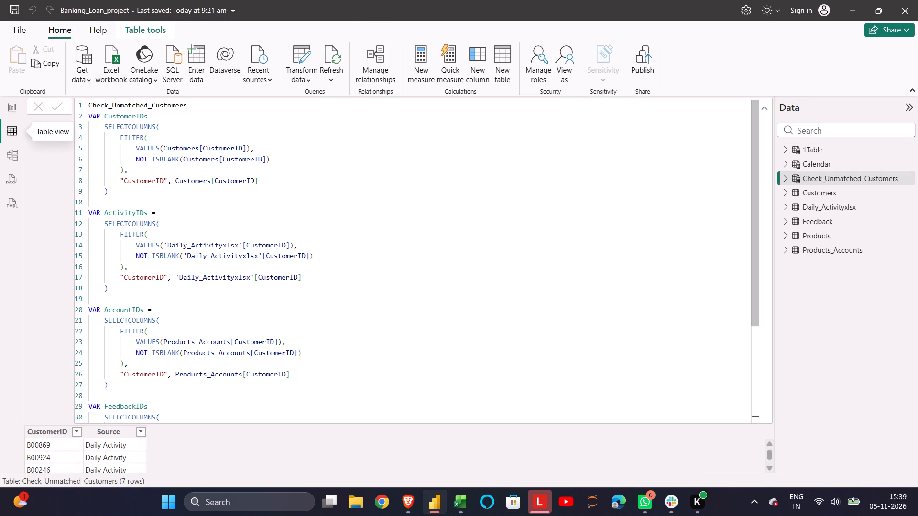
pyautogui.scroll(-9, 151, 288)
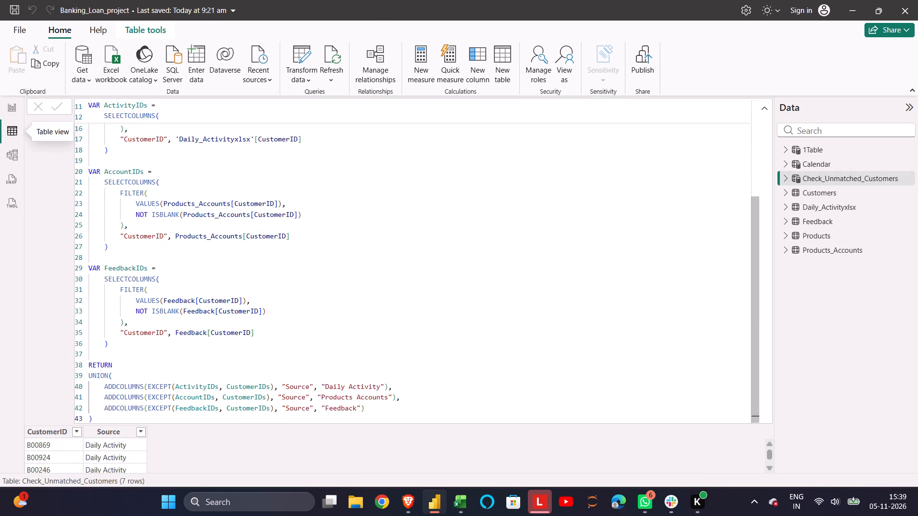
pyautogui.click(112, 419)
pyautogui.press('Return')
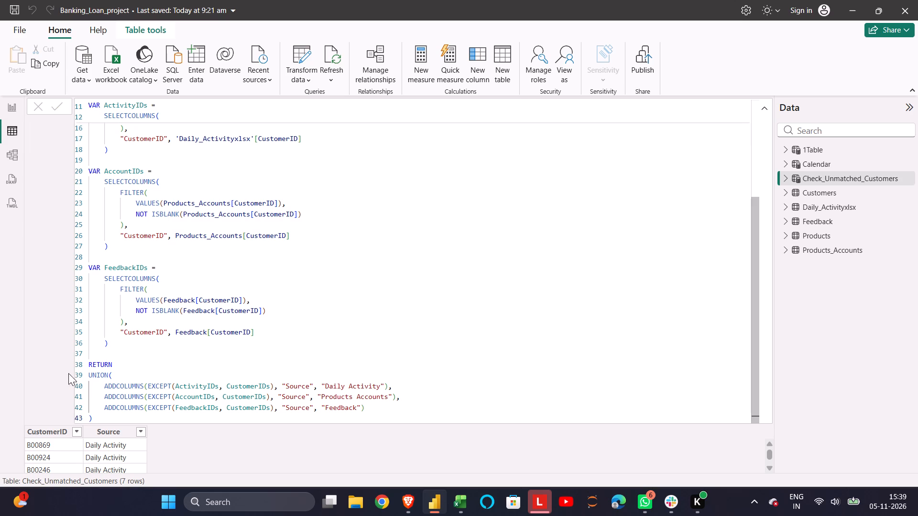
# Examine the rows of the Check_Unmatched_Customers table and its CustomerID and Source columns.
pyautogui.click(41, 334)
pyautogui.scroll(-1, 75, 456)
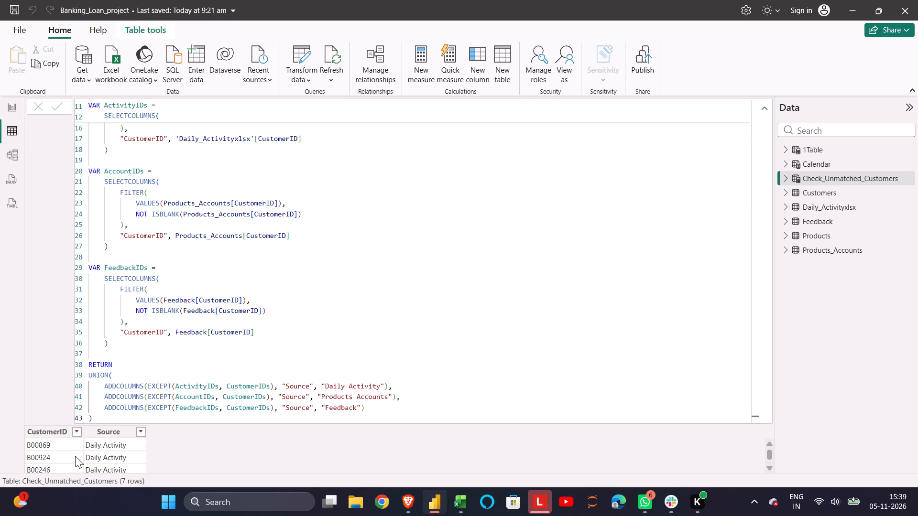
pyautogui.scroll(-2, 75, 456)
pyautogui.scroll(2, 75, 456)
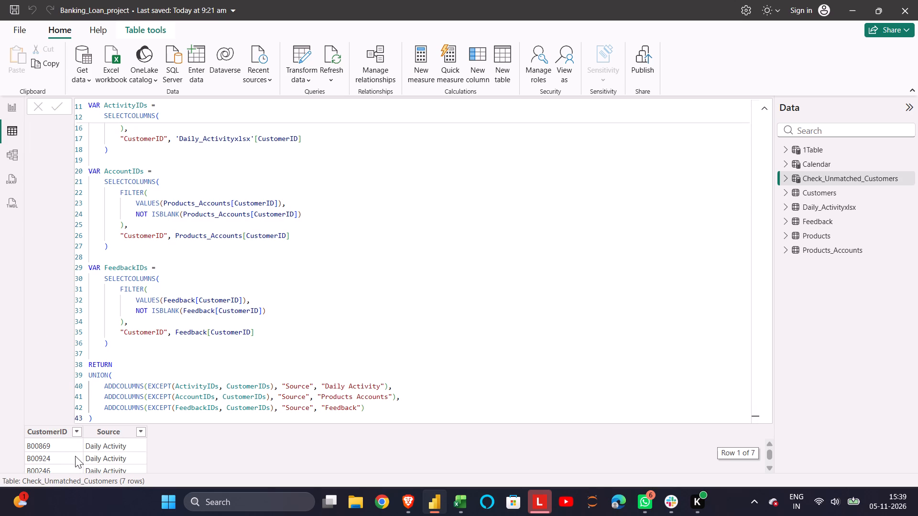
pyautogui.scroll(1, 75, 456)
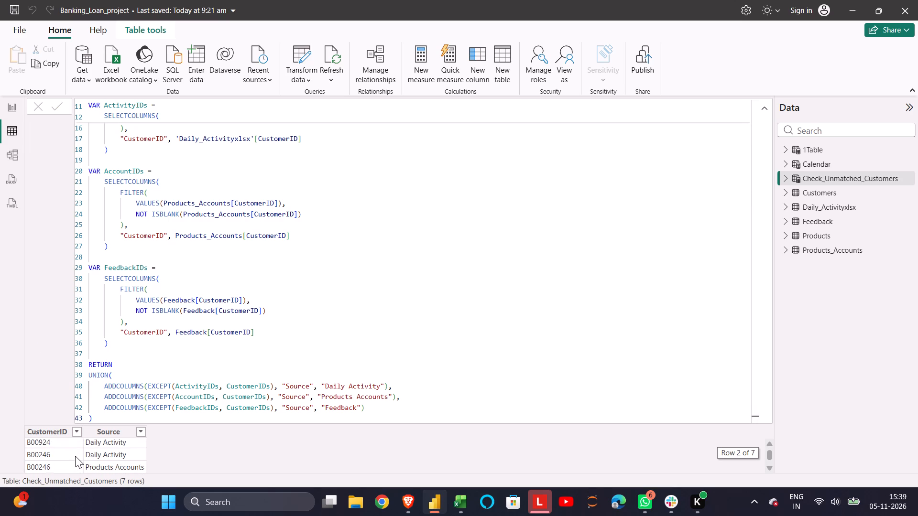
pyautogui.scroll(1, 75, 456)
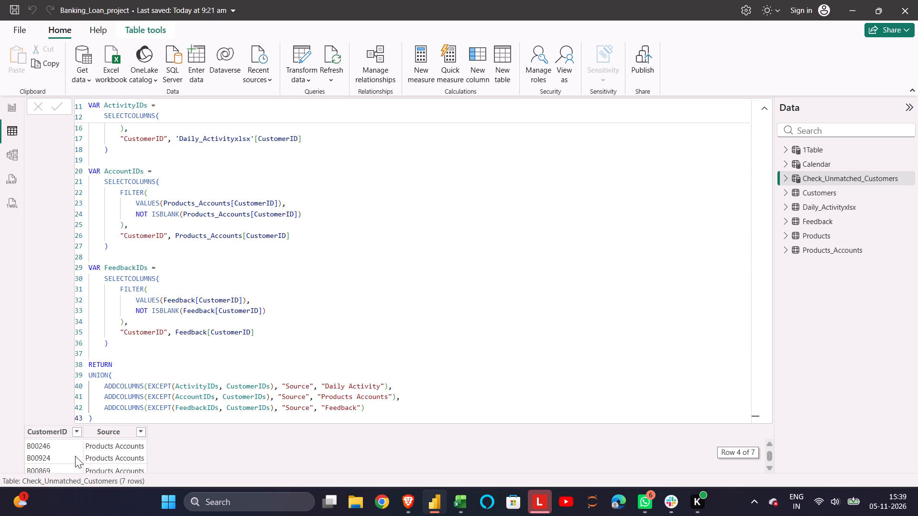
pyautogui.scroll(1, 75, 456)
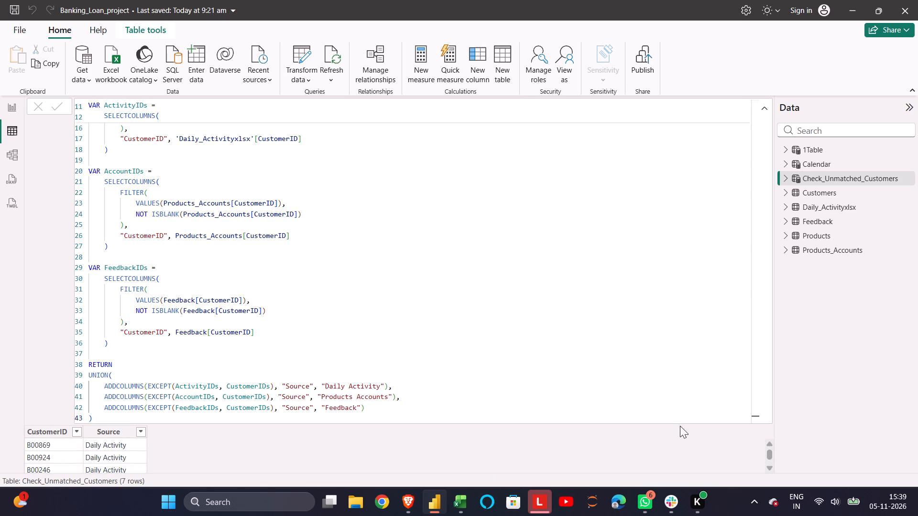
pyautogui.click(770, 452)
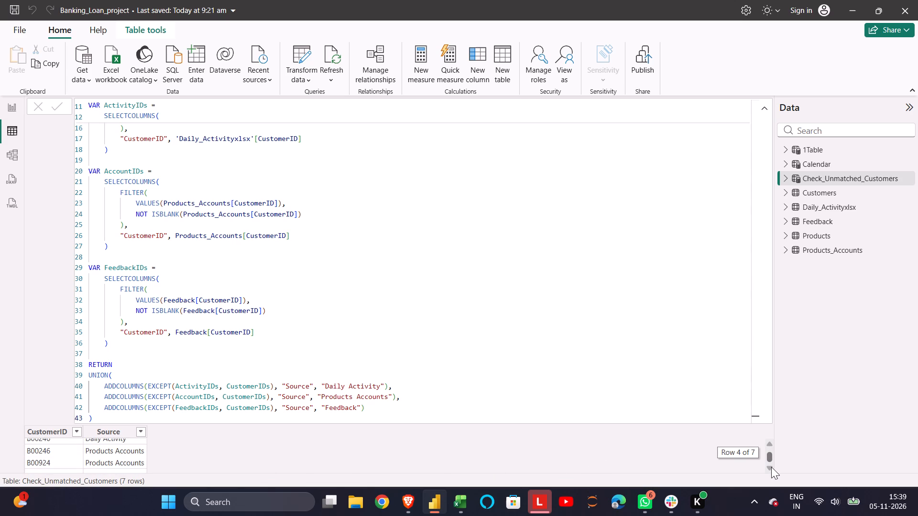
pyautogui.click(762, 411)
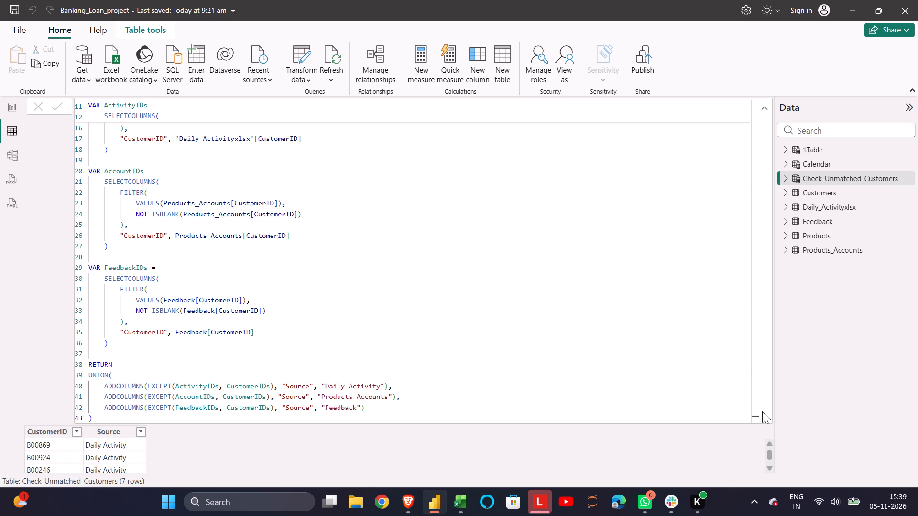
pyautogui.click(785, 180)
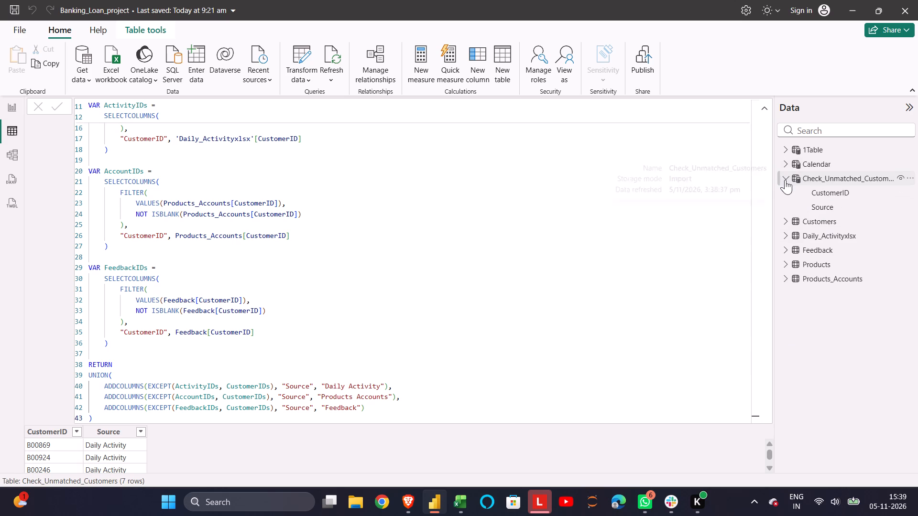
pyautogui.click(826, 193)
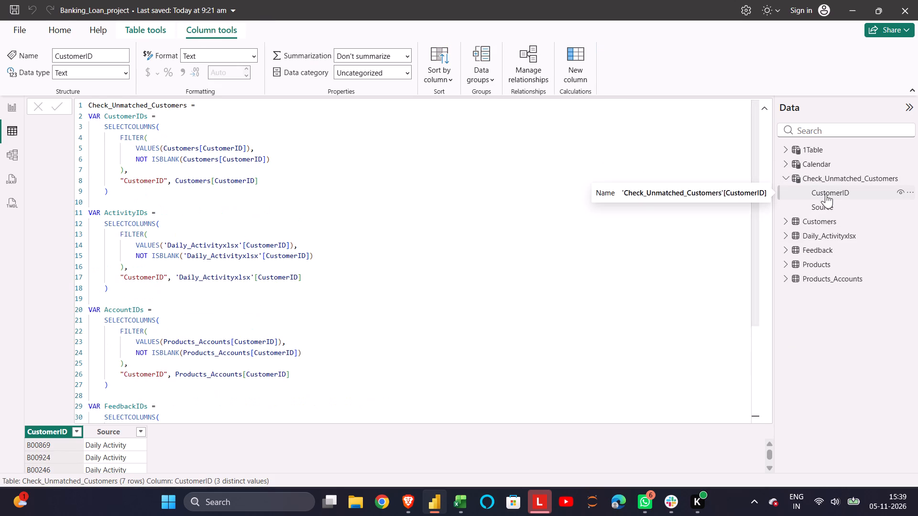
pyautogui.moveTo(826, 193); pyautogui.dragTo(826, 204)
pyautogui.click(826, 204)
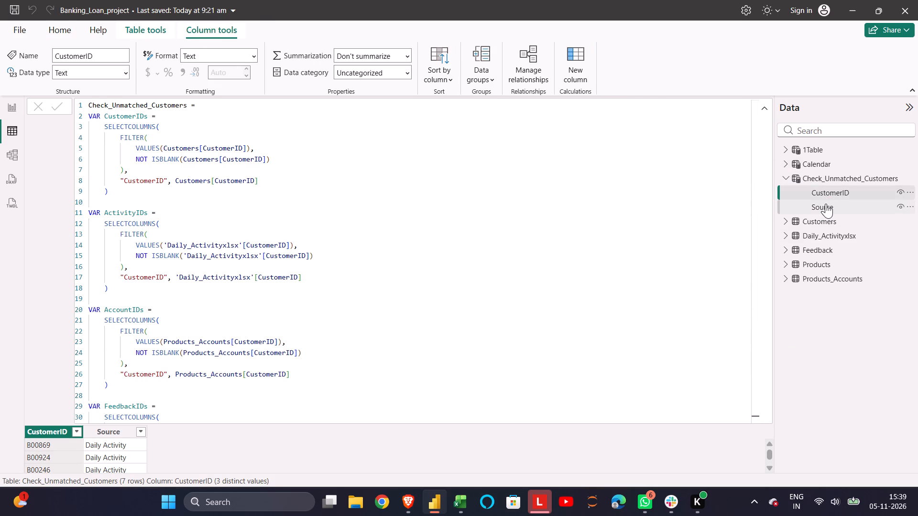
pyautogui.rightClick(69, 451)
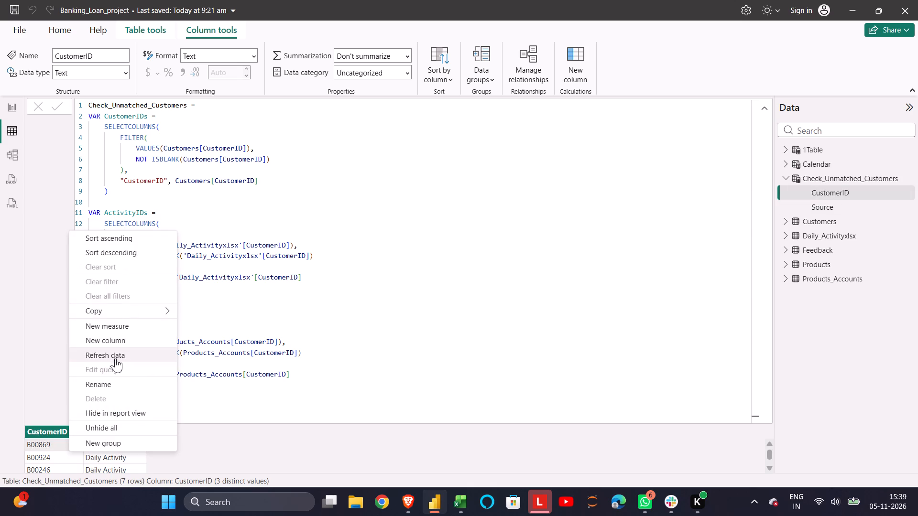
pyautogui.click(49, 441)
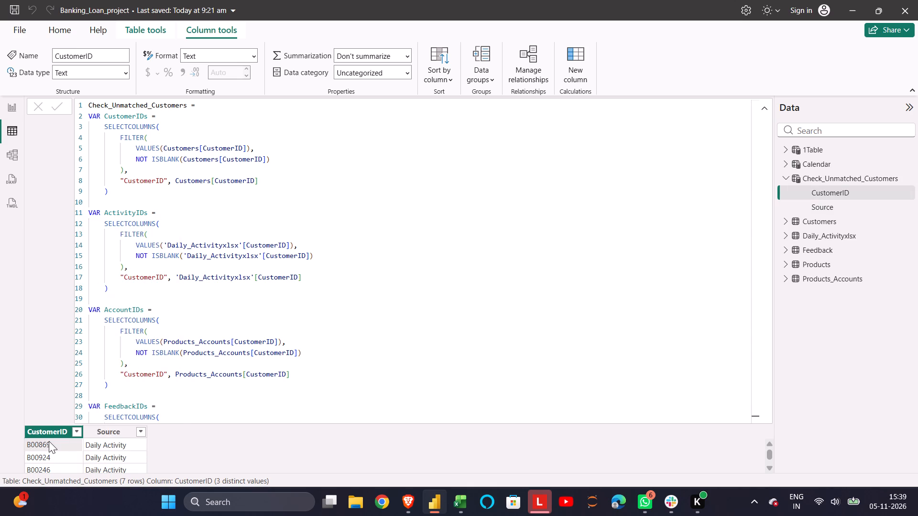
# Examine the CustomerID and Source columns of the Check_Unmatched_Customers table row by row.
pyautogui.rightClick(49, 441)
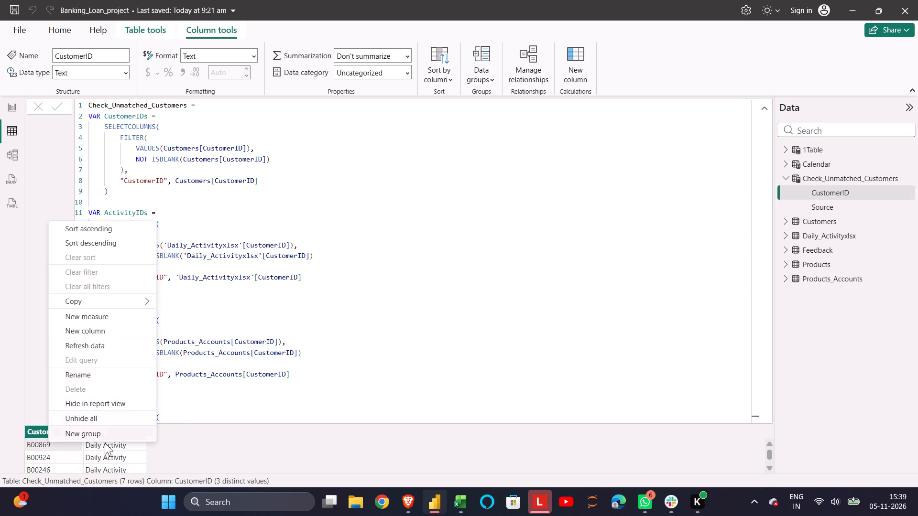
pyautogui.click(41, 355)
pyautogui.moveTo(41, 431); pyautogui.dragTo(140, 433)
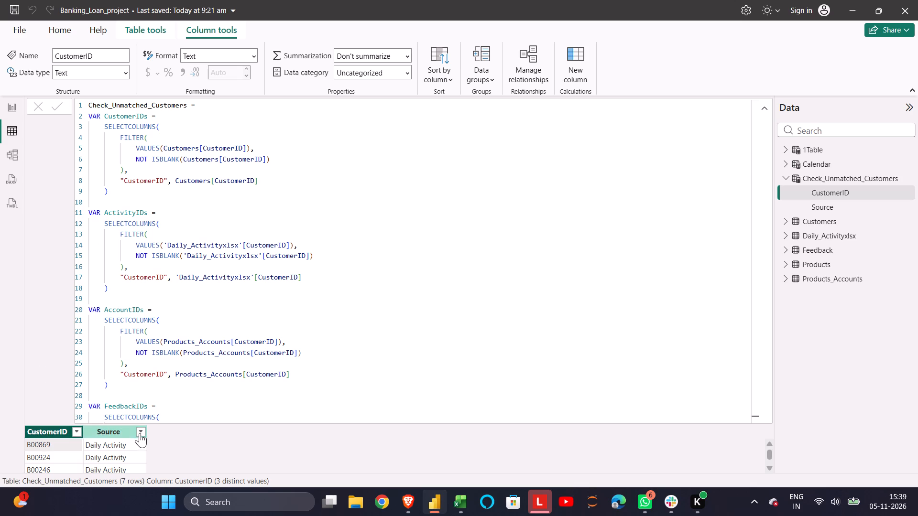
pyautogui.moveTo(140, 433); pyautogui.dragTo(59, 435)
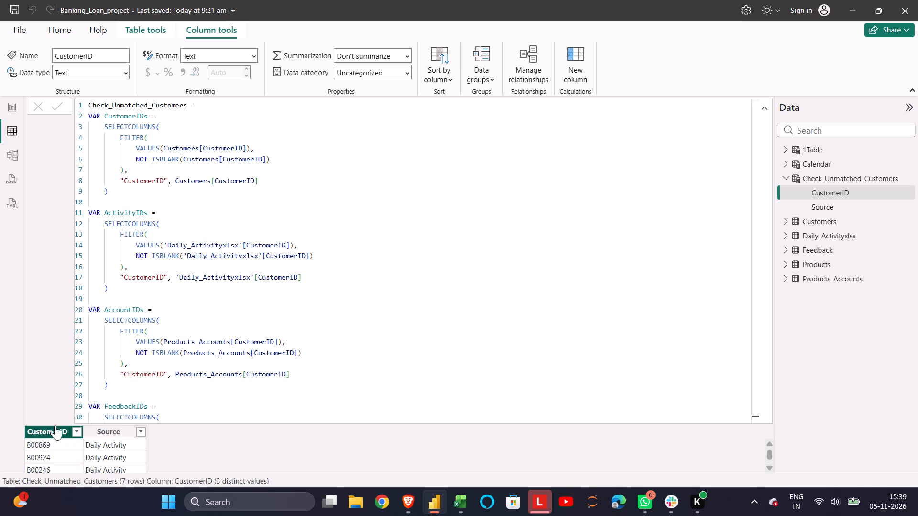
pyautogui.click(53, 420)
pyautogui.hscroll(1, 53, 420)
pyautogui.click(118, 446)
pyautogui.click(53, 432)
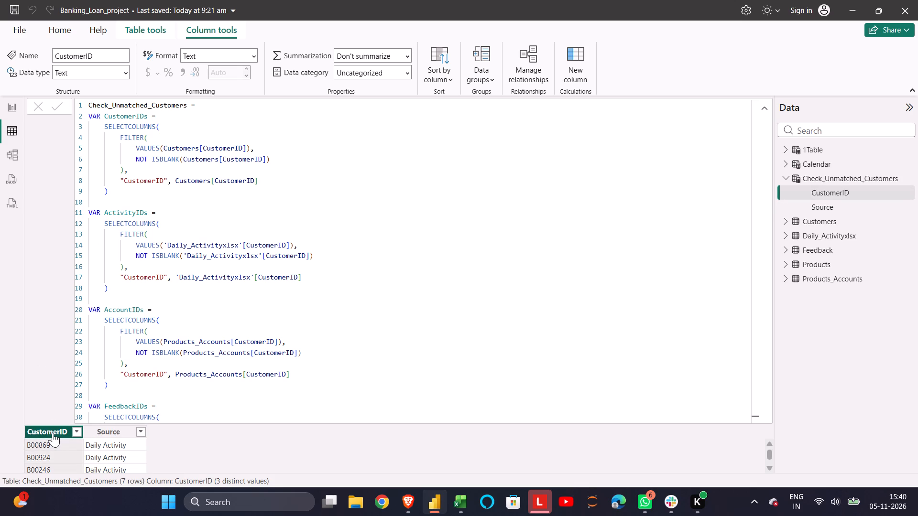
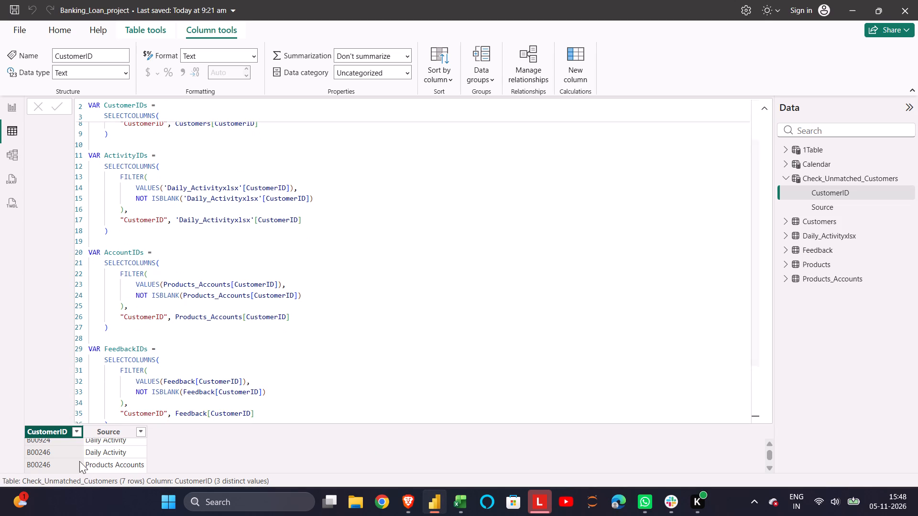
pyautogui.scroll(1, 72, 456)
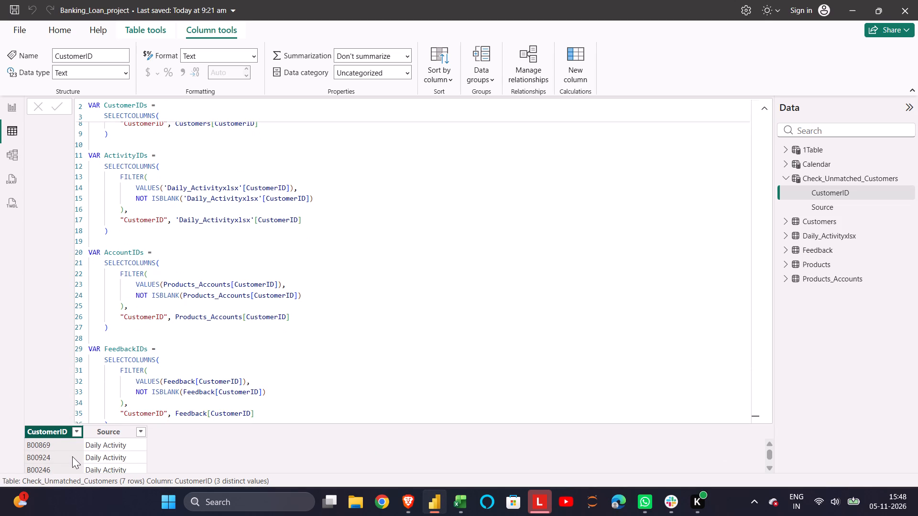
pyautogui.scroll(-1, 72, 456)
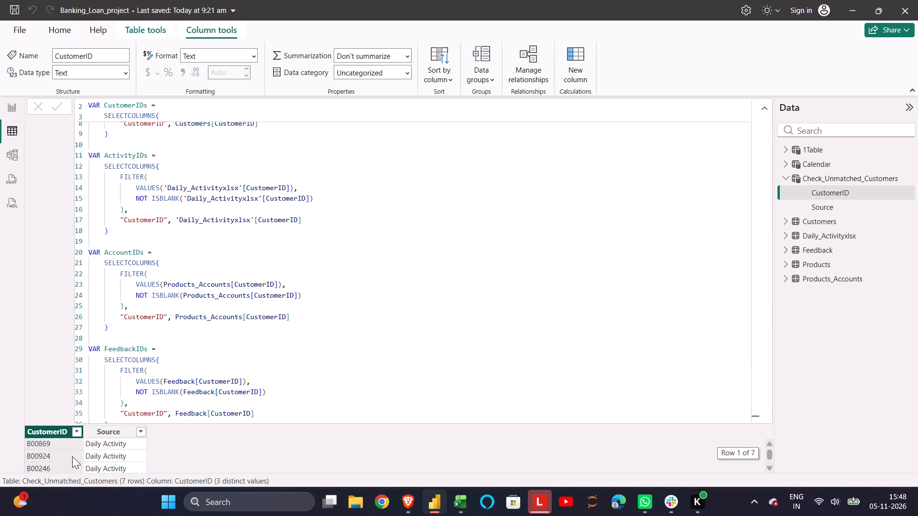
pyautogui.scroll(-3, 72, 456)
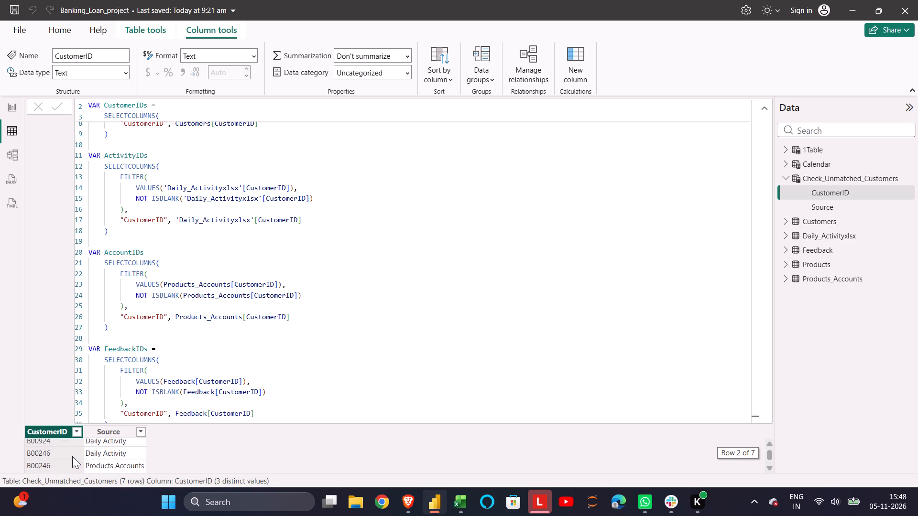
pyautogui.scroll(-1, 72, 456)
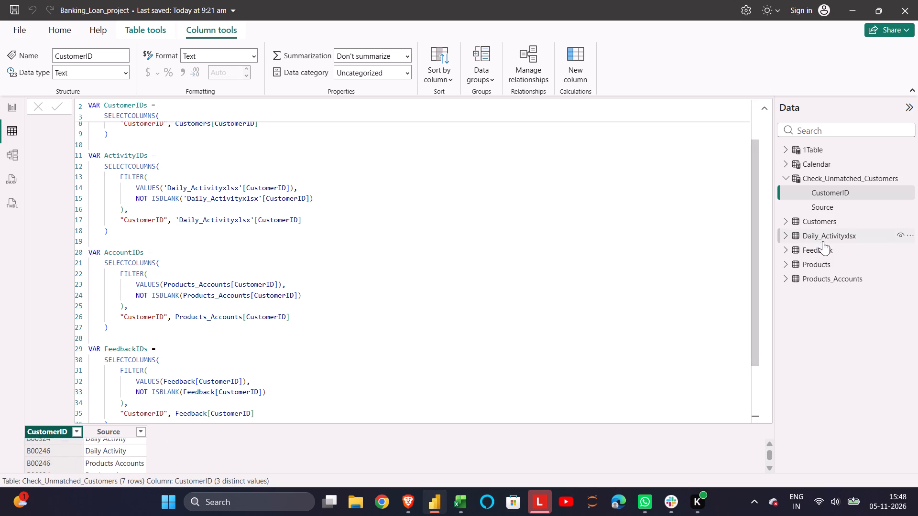
# Search the CustomerID filter values of the Daily_Activityxlsx table for 869, leaving the table unfiltered.
pyautogui.click(828, 242)
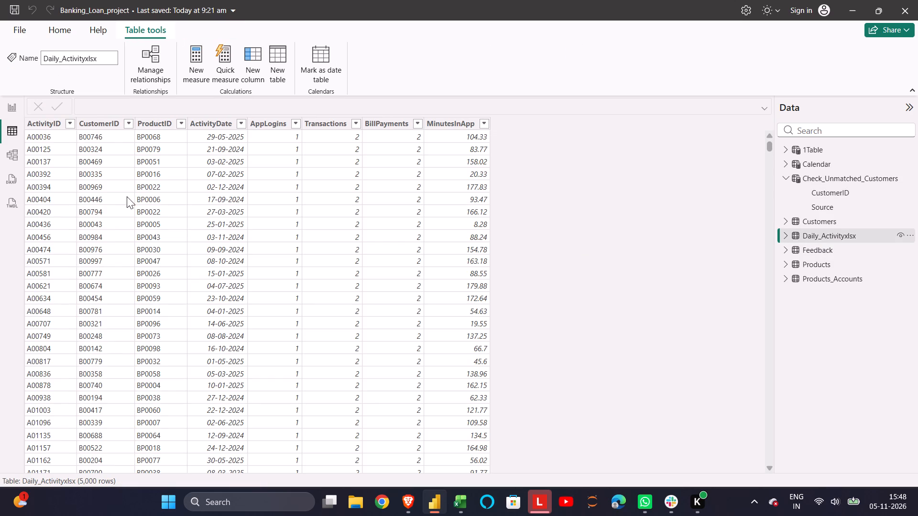
pyautogui.scroll(4, 118, 145)
pyautogui.click(131, 125)
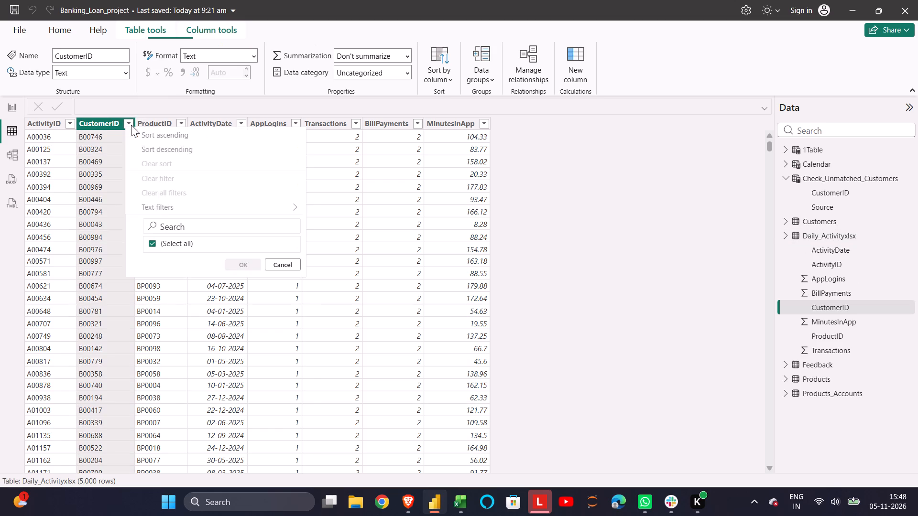
pyautogui.click(202, 223)
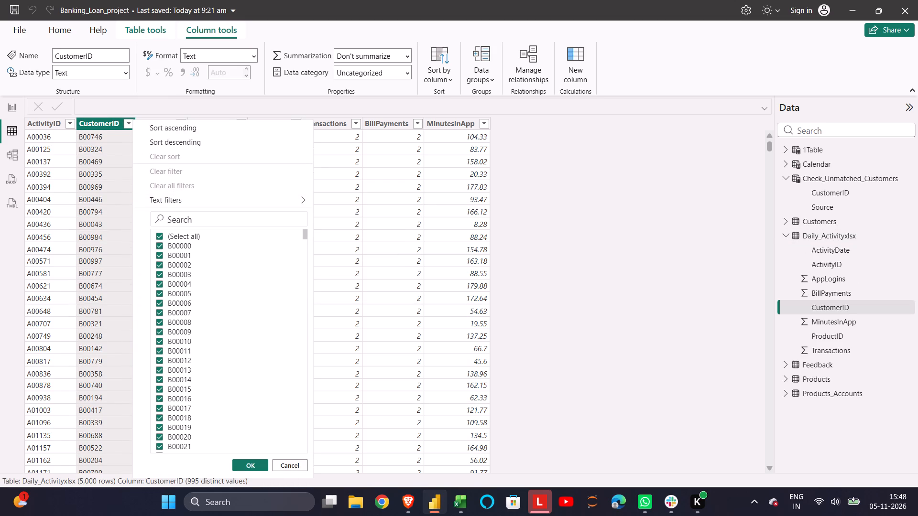
pyautogui.write('869')
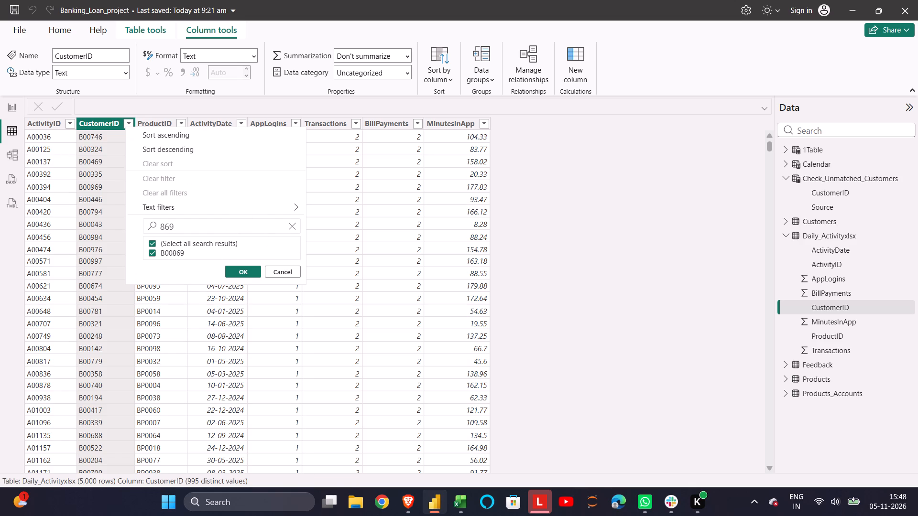
pyautogui.click(559, 228)
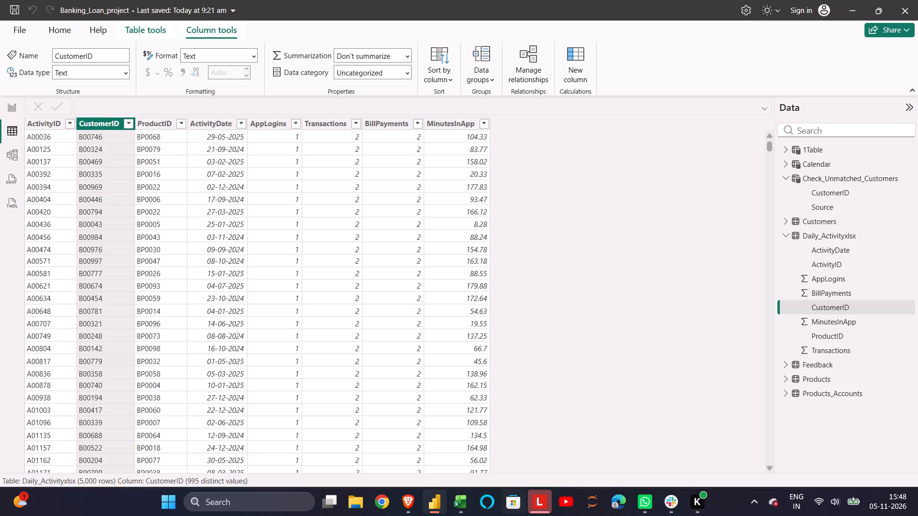
# Recheck the Daily Activity IDs in Check_Unmatched_Customers, and search Daily_Activityxlsx's CustomerID filter values for 924 and 246 without applying a filter.
pyautogui.click(832, 177)
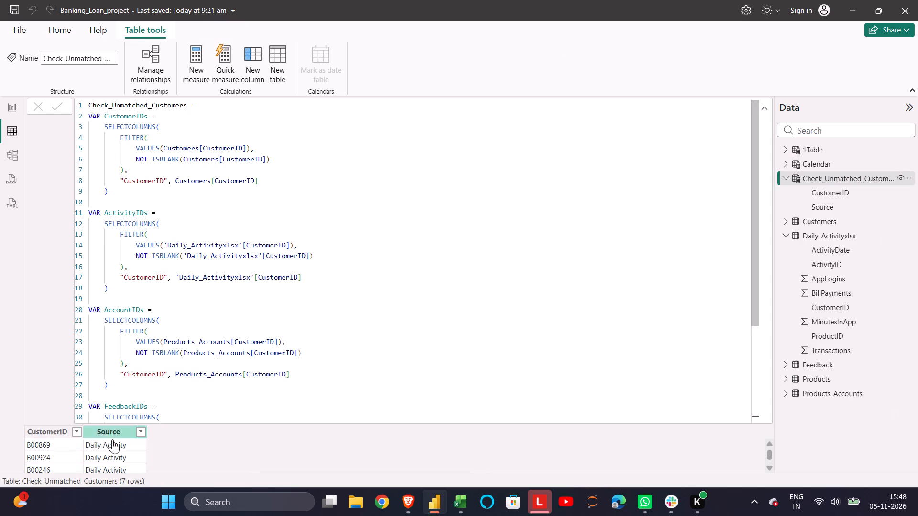
pyautogui.scroll(-1, 102, 451)
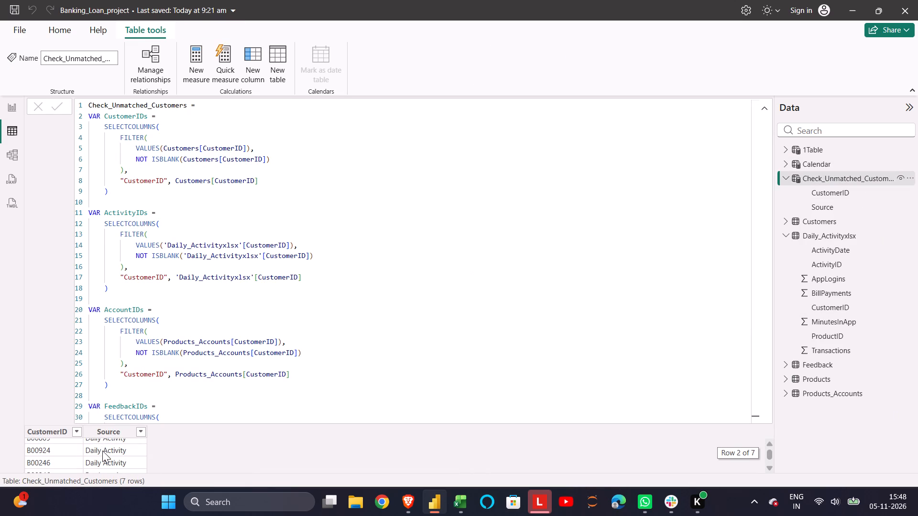
pyautogui.scroll(-1, 102, 451)
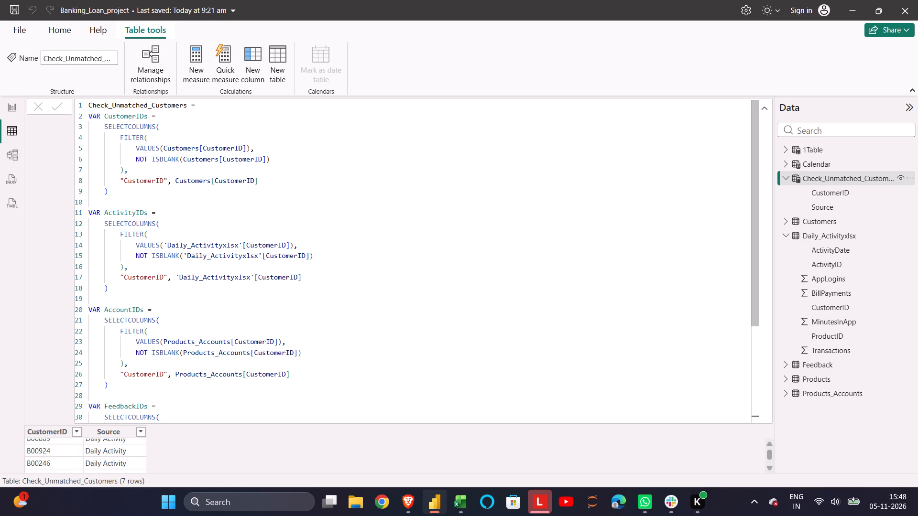
pyautogui.click(812, 230)
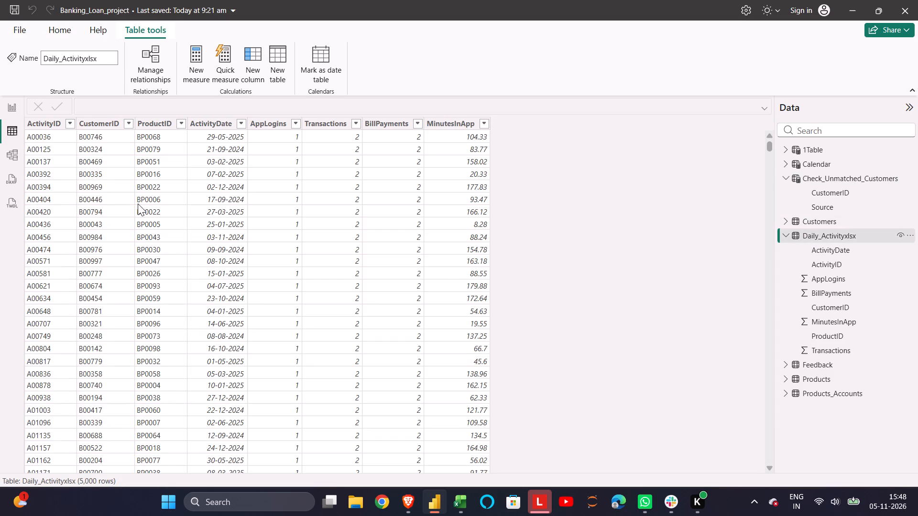
pyautogui.click(125, 124)
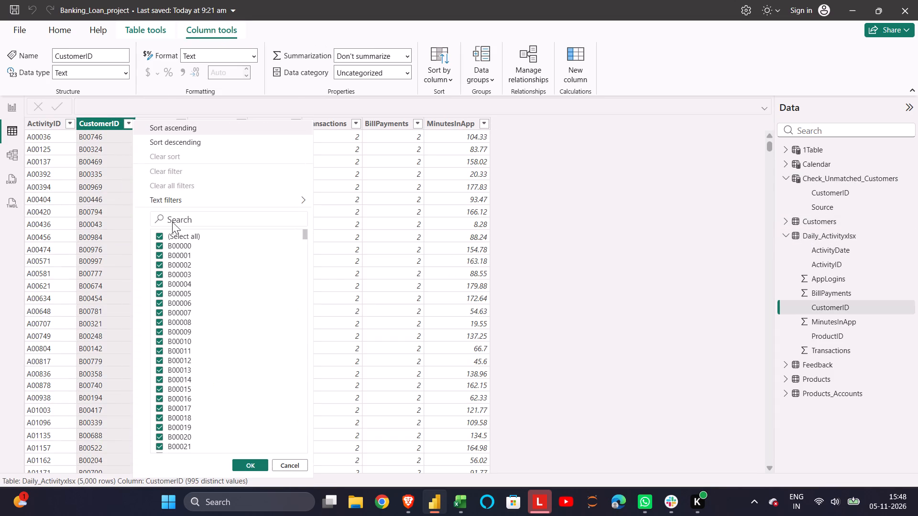
pyautogui.click(190, 220)
pyautogui.write('924')
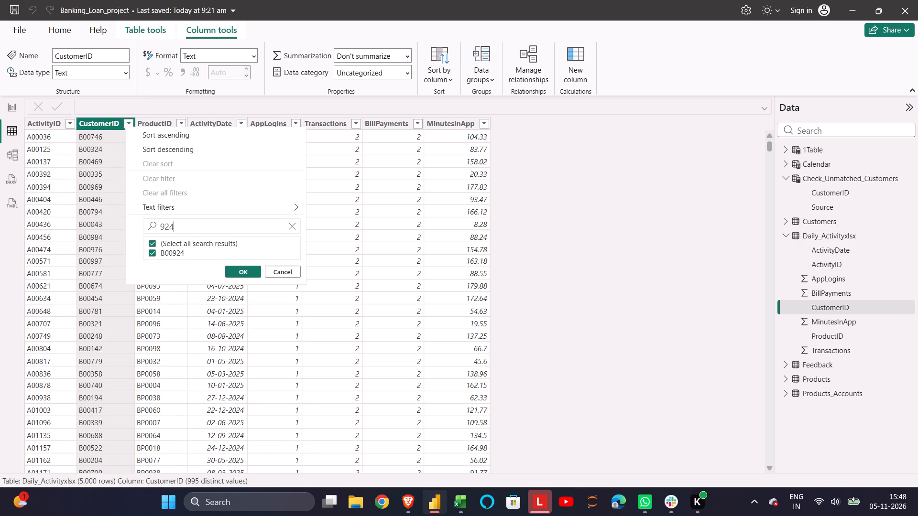
pyautogui.press('BackSpace')
pyautogui.press('BackSpace')
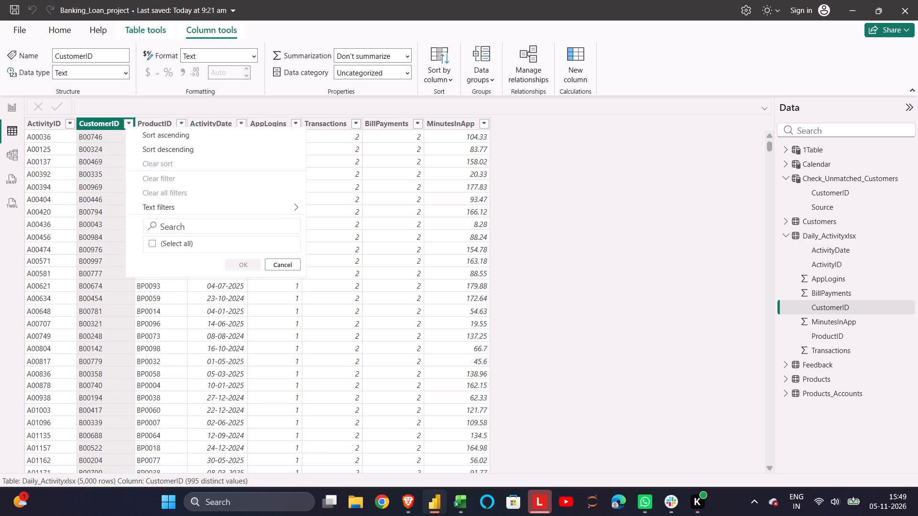
pyautogui.press('BackSpace')
pyautogui.press('BackSpace')
pyautogui.write('24')
pyautogui.press('6')
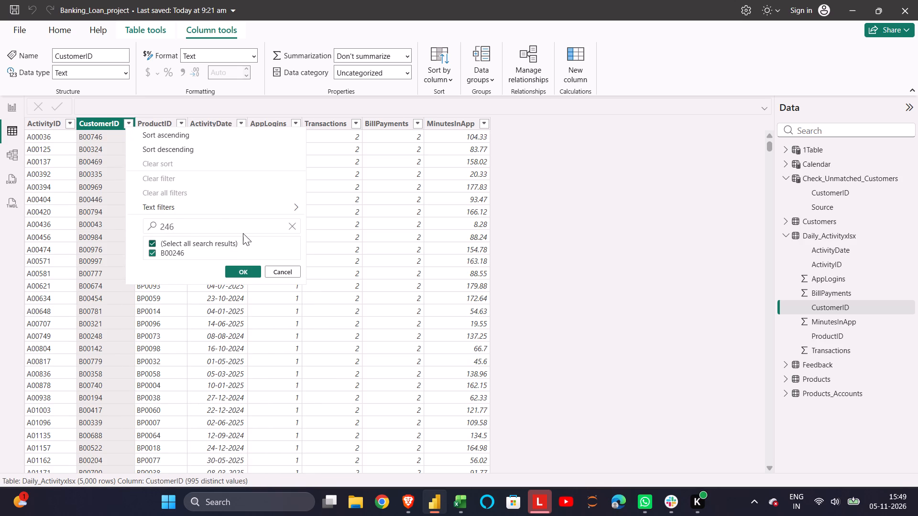
pyautogui.click(561, 226)
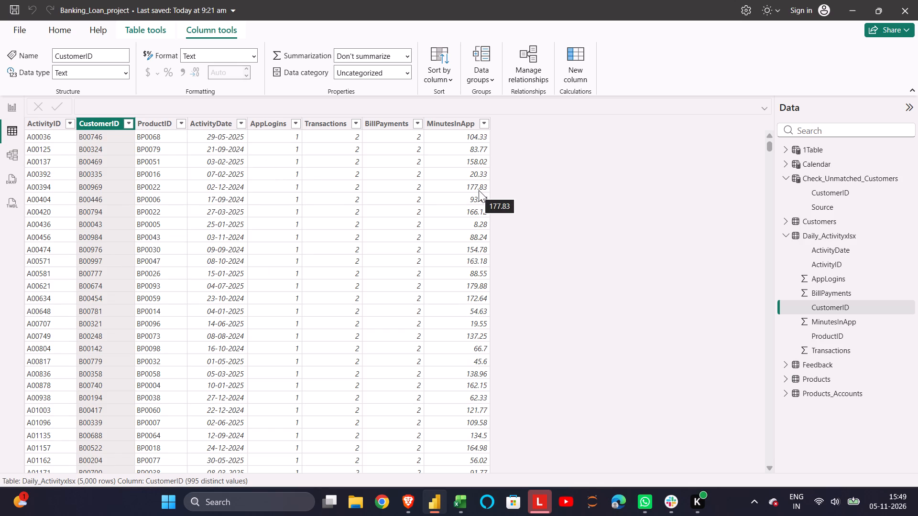
# Examine the Products Accounts rows in the Check_Unmatched_Customers table to see which CustomerIDs need checking.
pyautogui.click(831, 395)
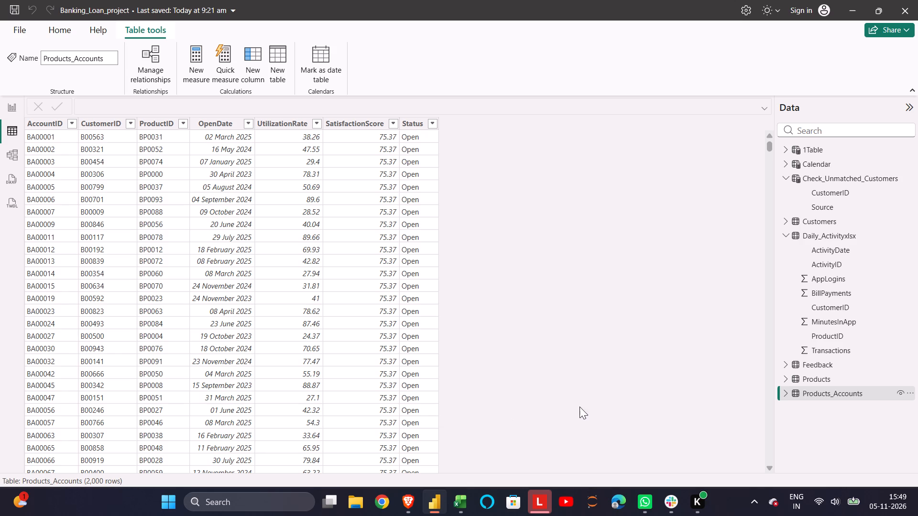
pyautogui.click(836, 180)
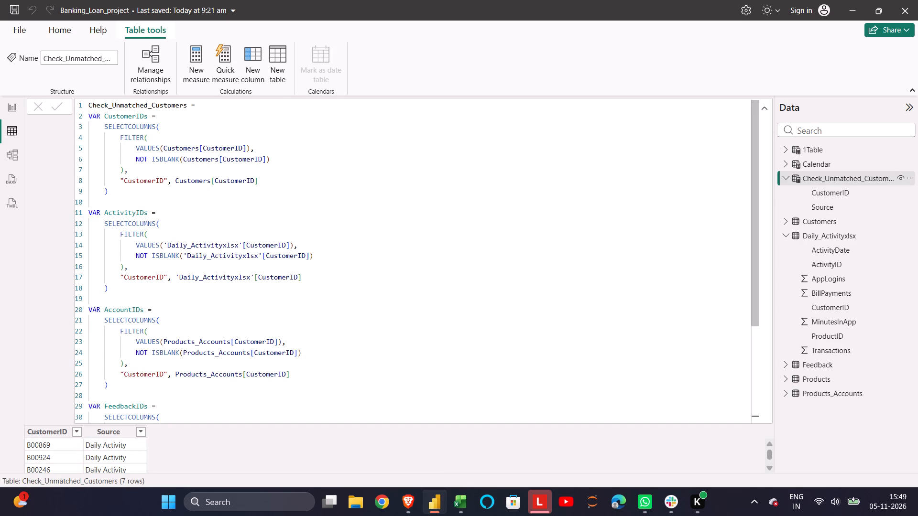
pyautogui.scroll(-1, 122, 445)
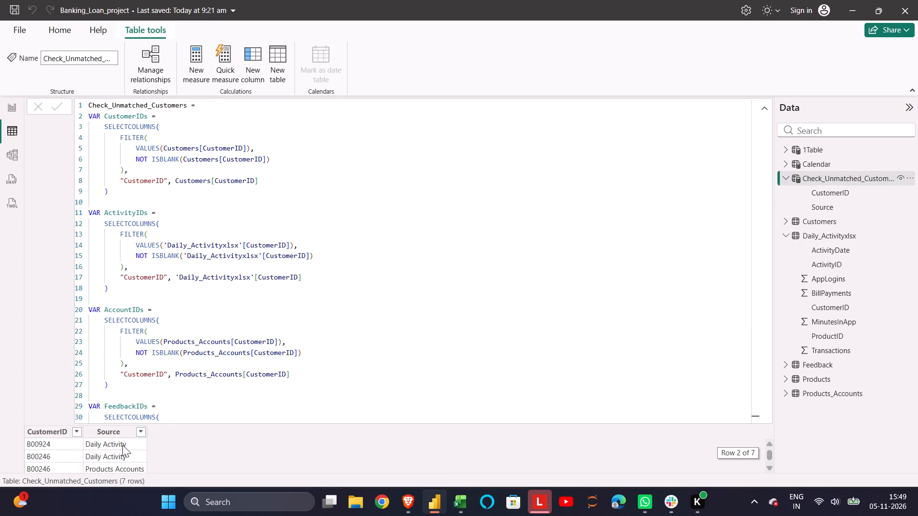
pyautogui.scroll(-1, 122, 445)
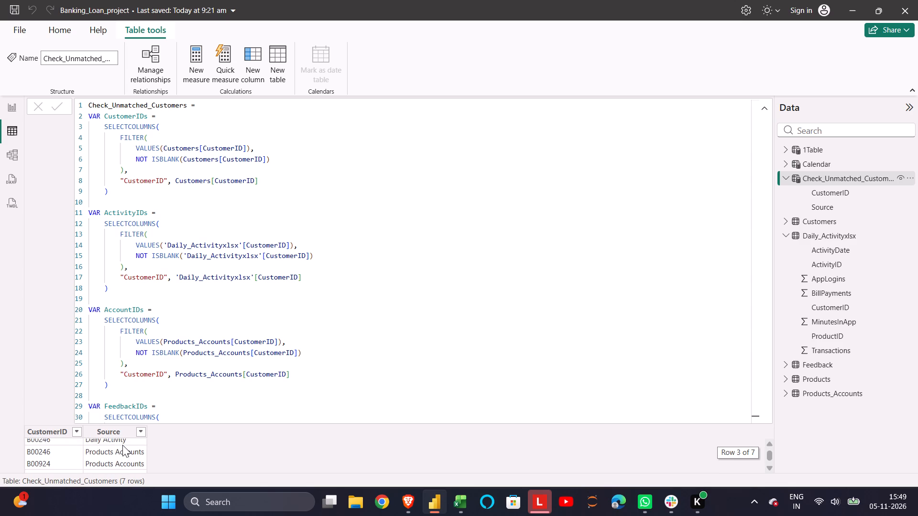
pyautogui.scroll(-2, 122, 445)
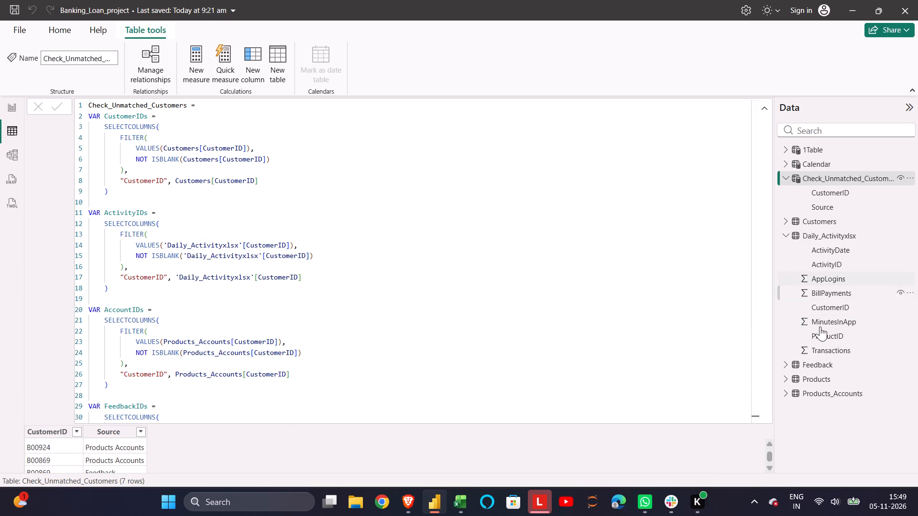
pyautogui.click(817, 388)
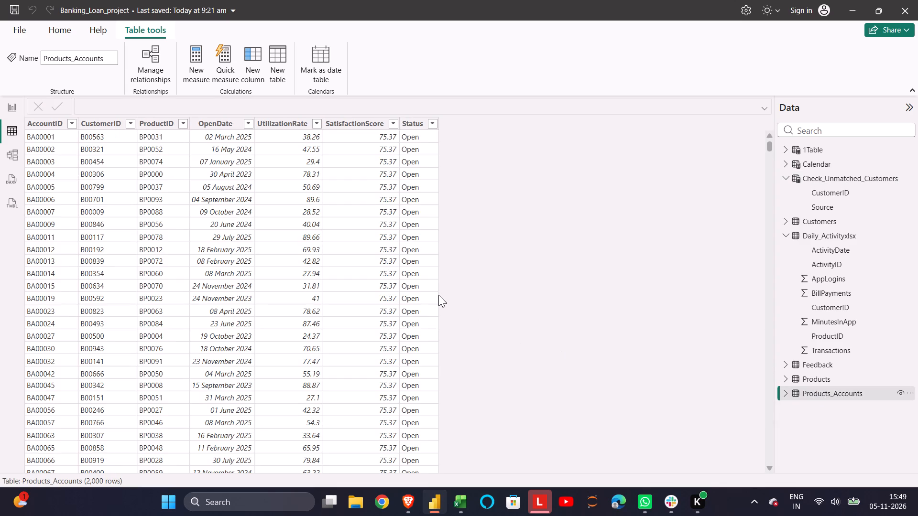
pyautogui.click(130, 122)
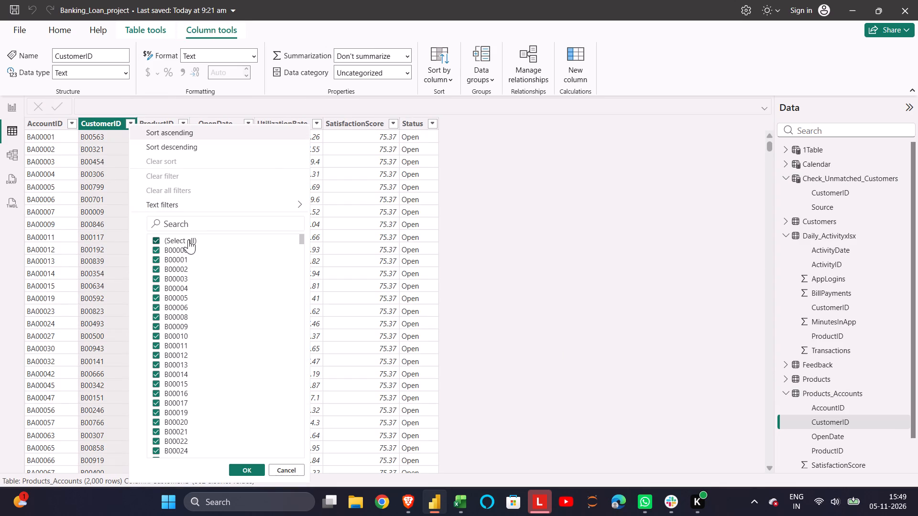
pyautogui.click(201, 225)
pyautogui.write('246')
pyautogui.press('BackSpace')
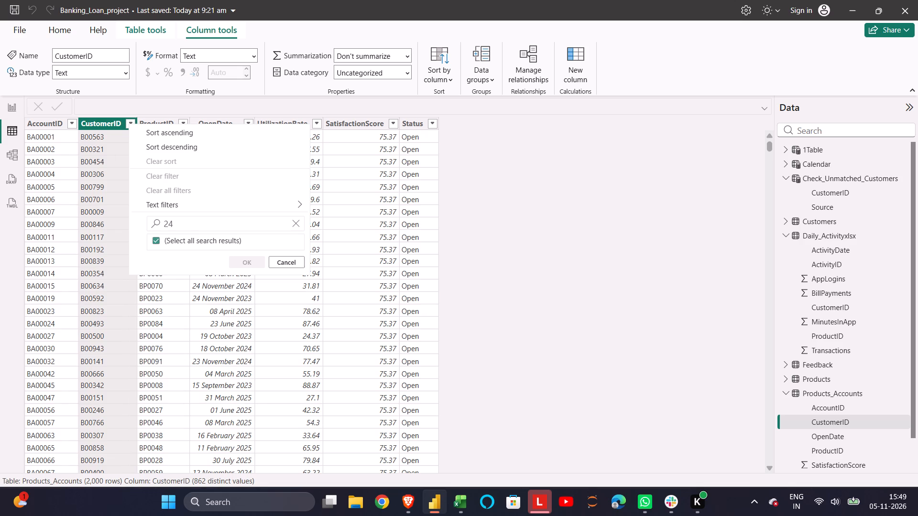
pyautogui.press('BackSpace')
pyautogui.press('BackSpace')
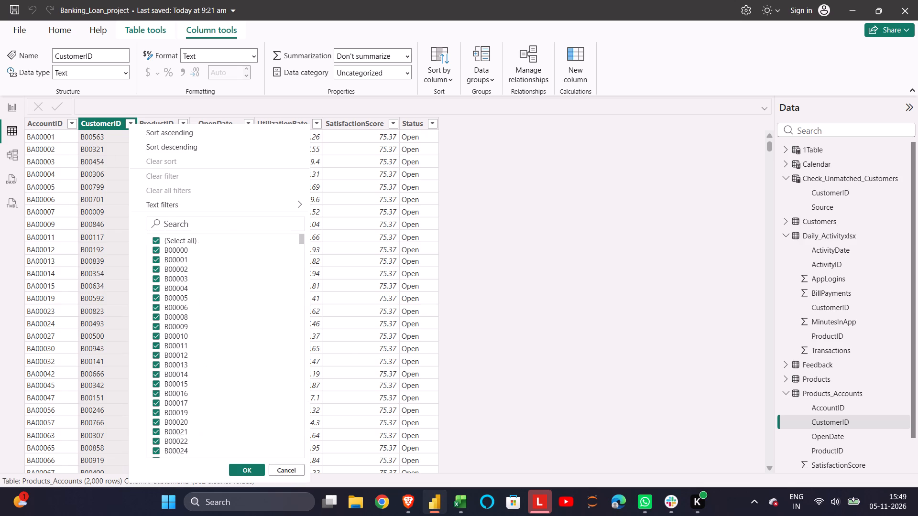
pyautogui.press('4')
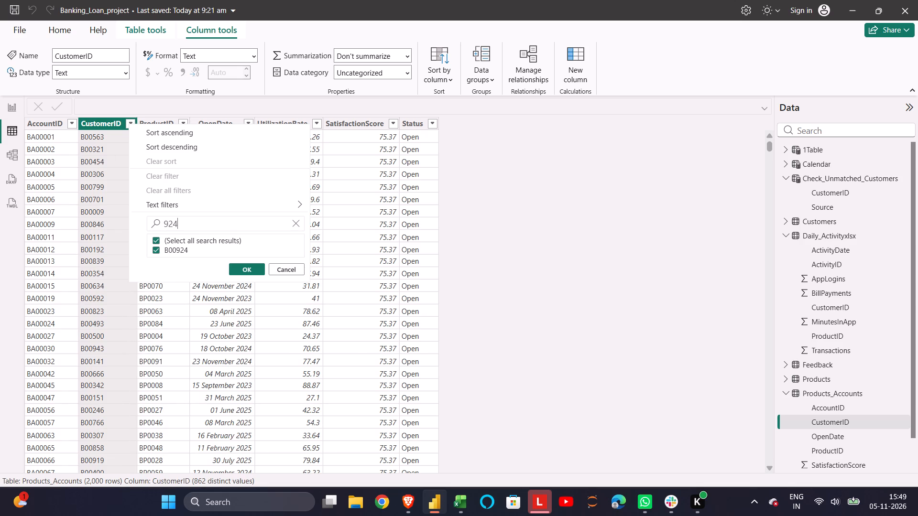
pyautogui.press('BackSpace')
pyautogui.press('BackSpace')
pyautogui.press('BackSpace')
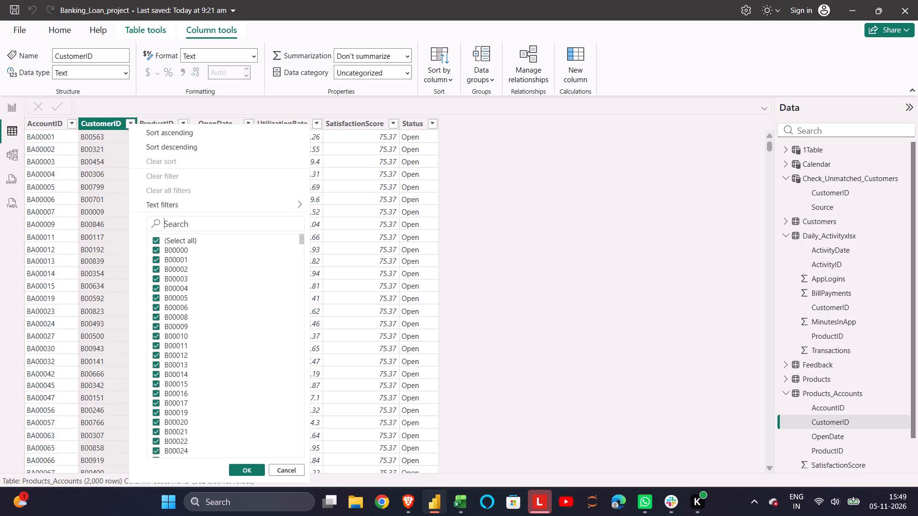
pyautogui.press('6')
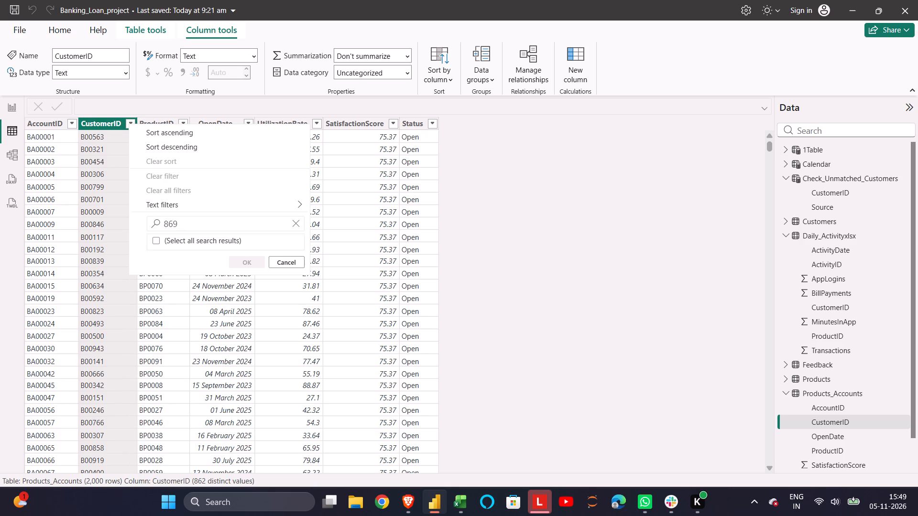
pyautogui.click(490, 226)
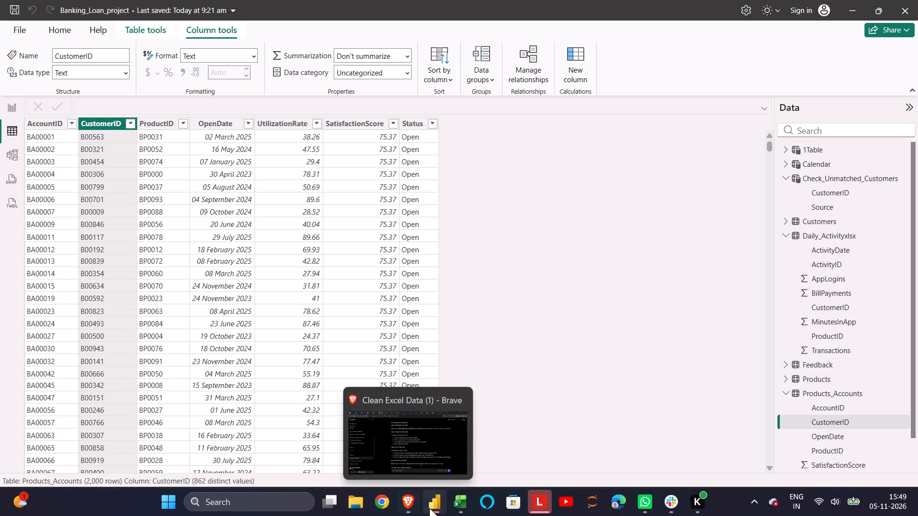
# Recheck the Feedback entry in Check_Unmatched_Customers, and search the Feedback table's CustomerID filter values for 869 without applying a filter.
pyautogui.click(841, 174)
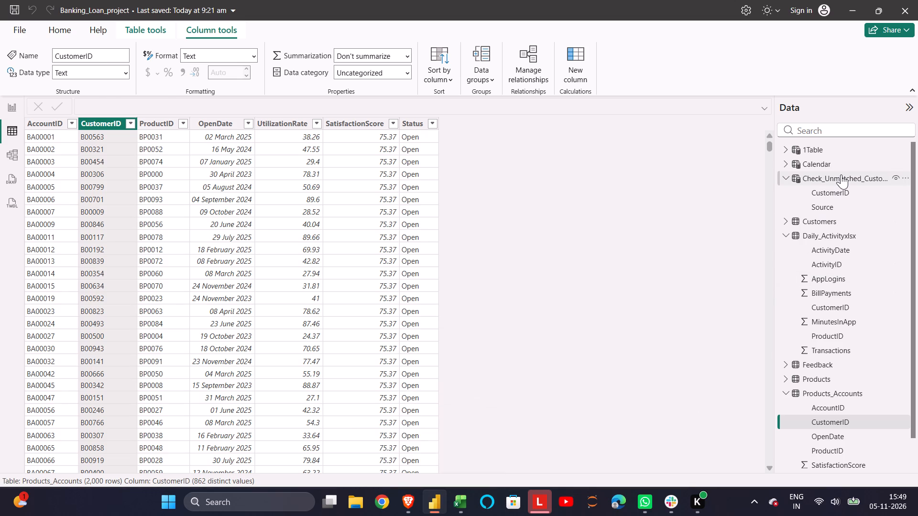
pyautogui.scroll(-1, 108, 440)
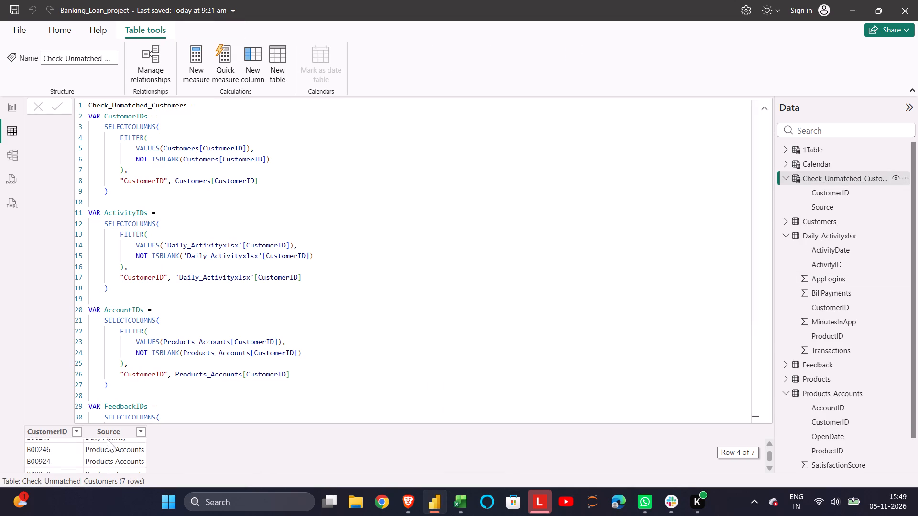
pyautogui.scroll(-2, 108, 440)
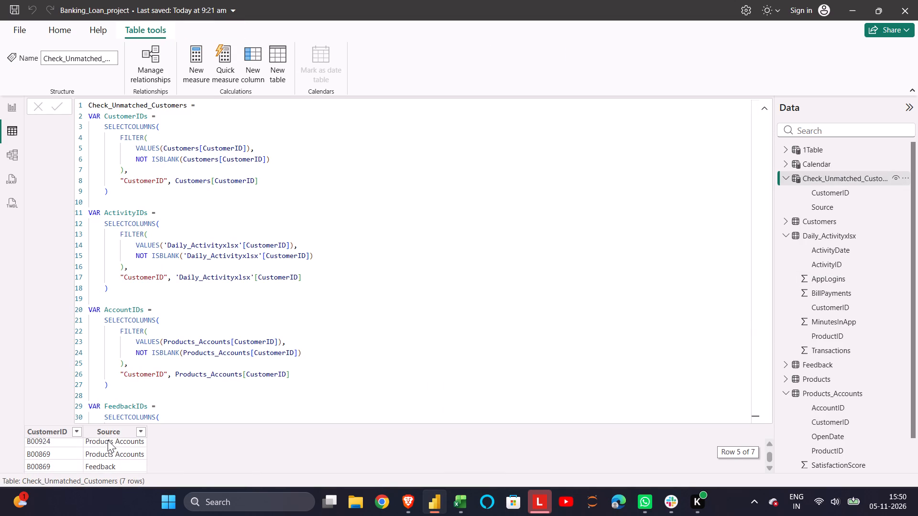
pyautogui.scroll(-1, 846, 432)
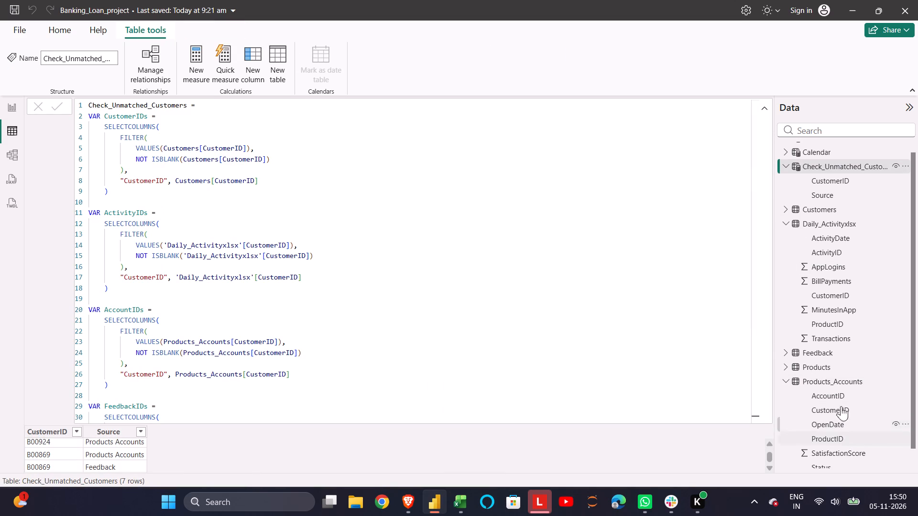
pyautogui.click(824, 358)
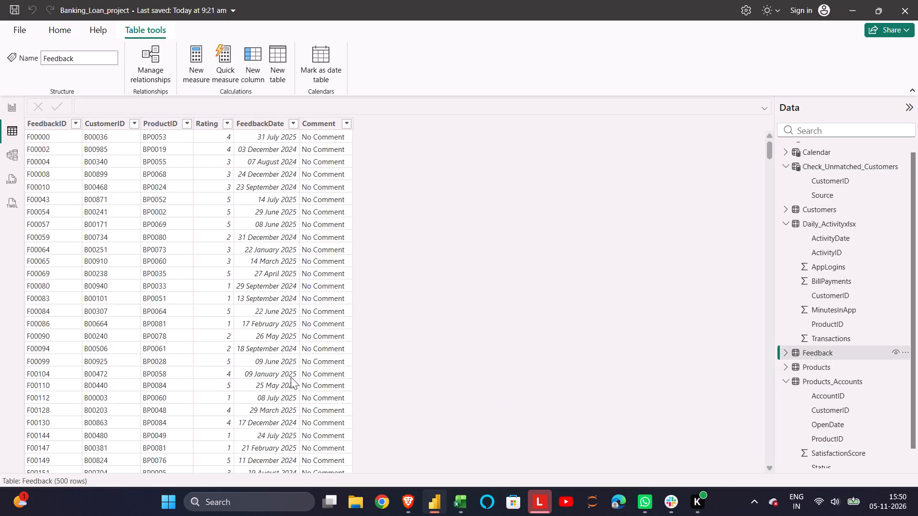
pyautogui.click(133, 126)
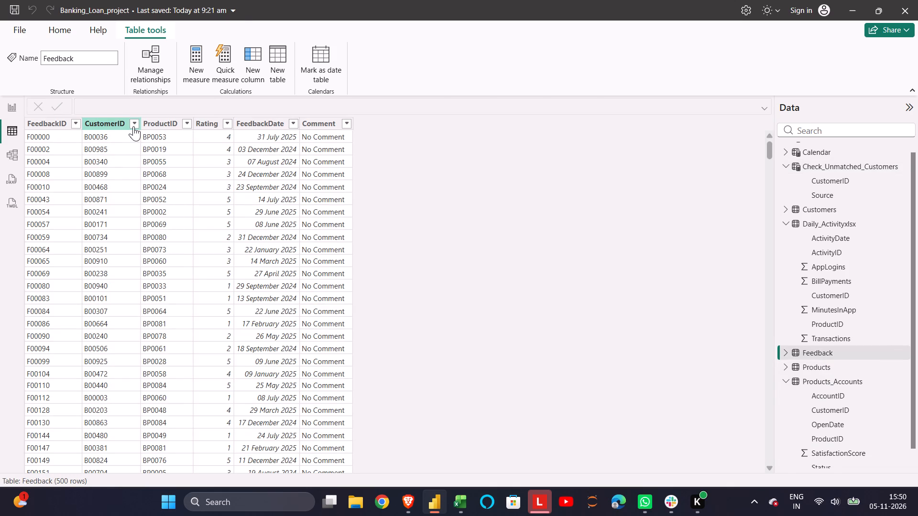
pyautogui.click(239, 219)
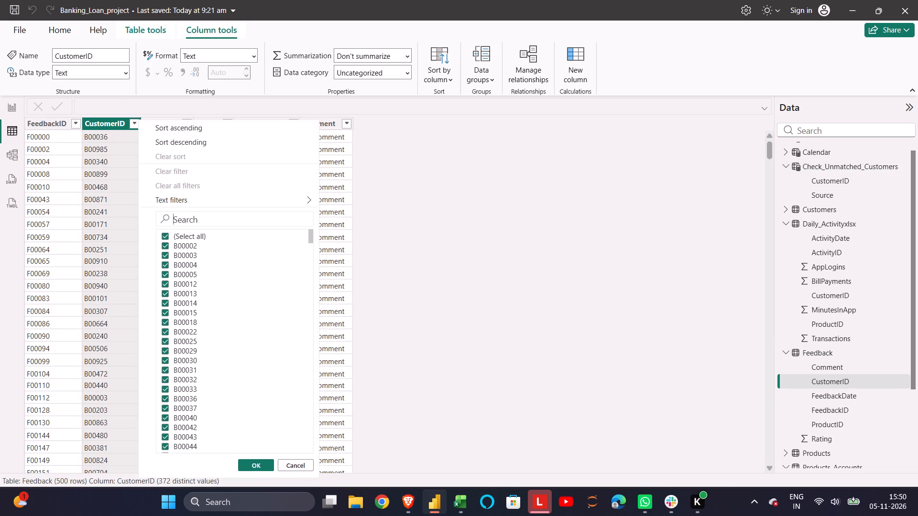
pyautogui.write('869')
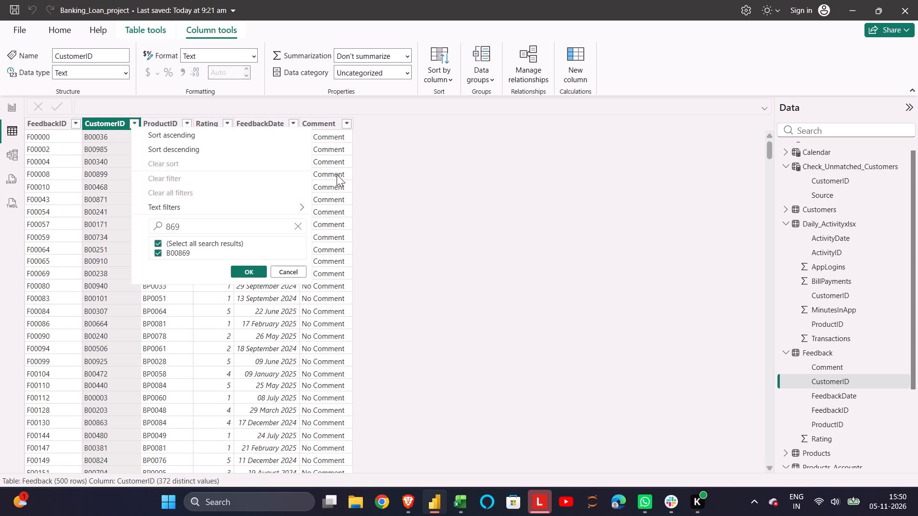
pyautogui.click(384, 178)
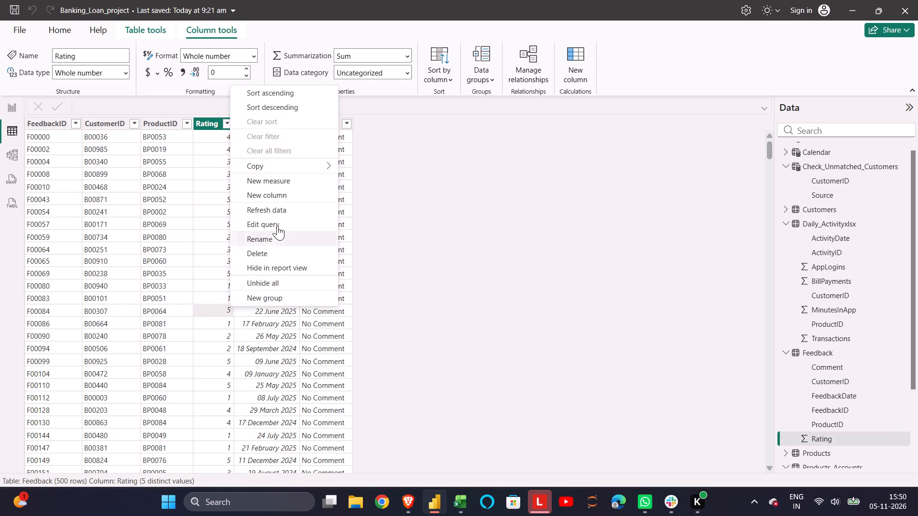
pyautogui.click(279, 224)
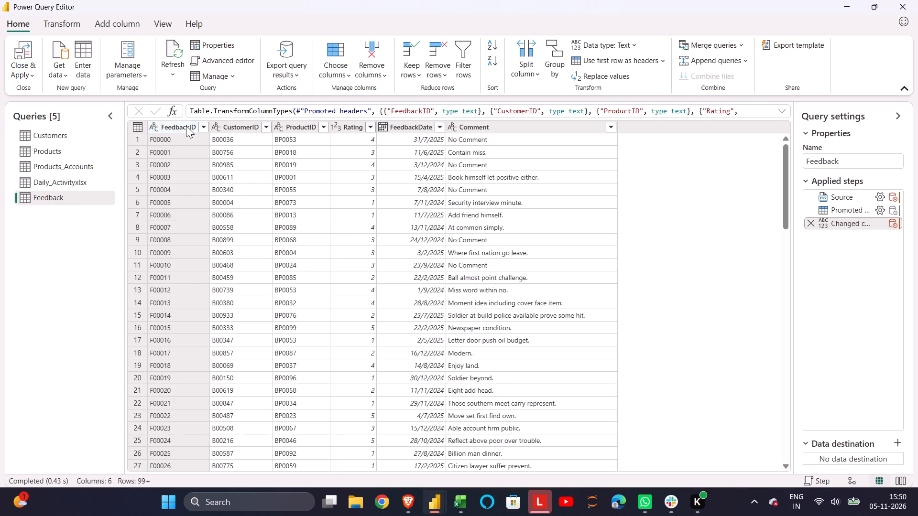
# Apply the Trim and Clean text transforms to the CustomerID column of the Feedback query.
pyautogui.rightClick(186, 126)
pyautogui.click(256, 118)
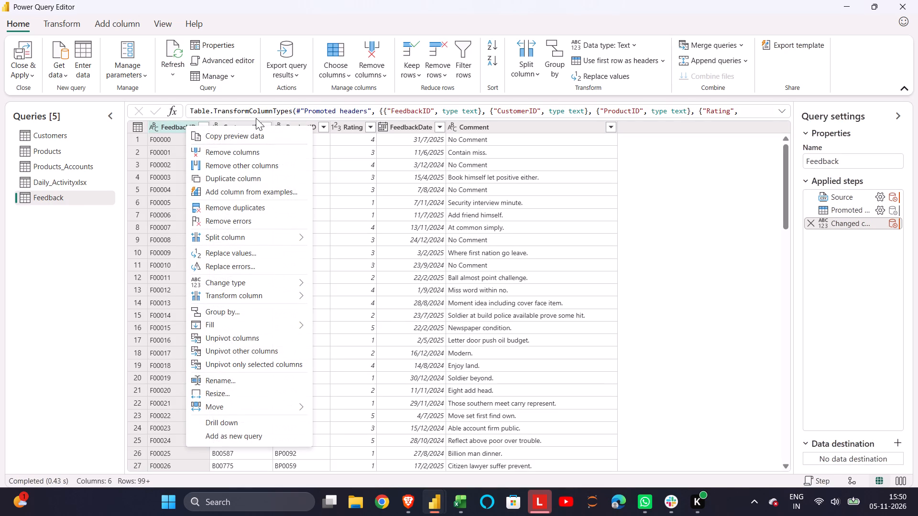
pyautogui.rightClick(241, 125)
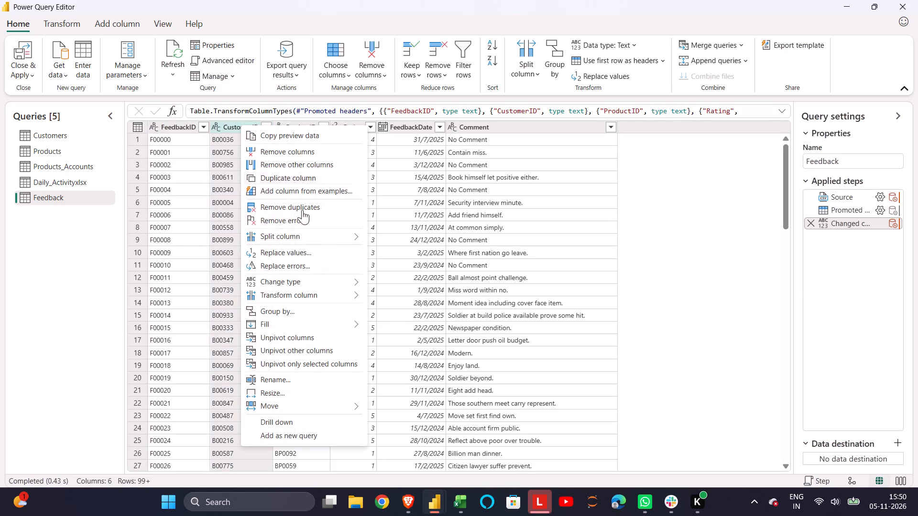
pyautogui.click(271, 295)
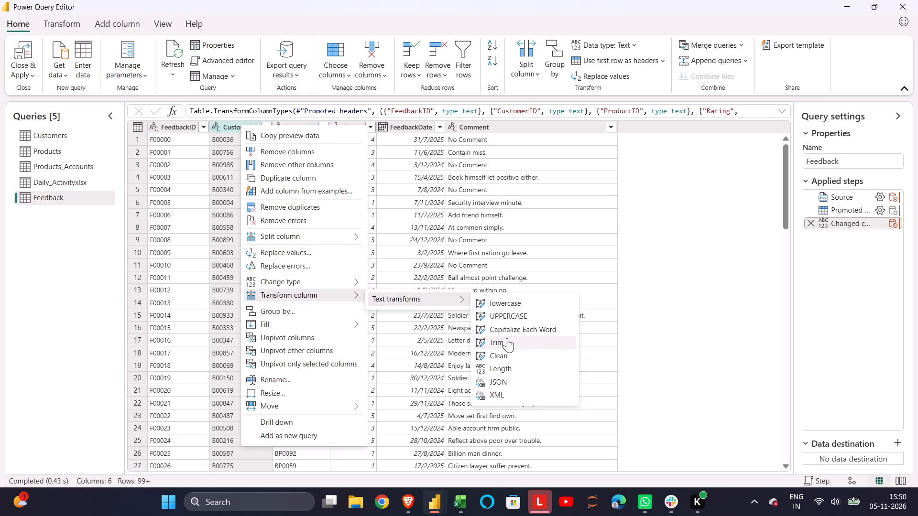
pyautogui.click(504, 340)
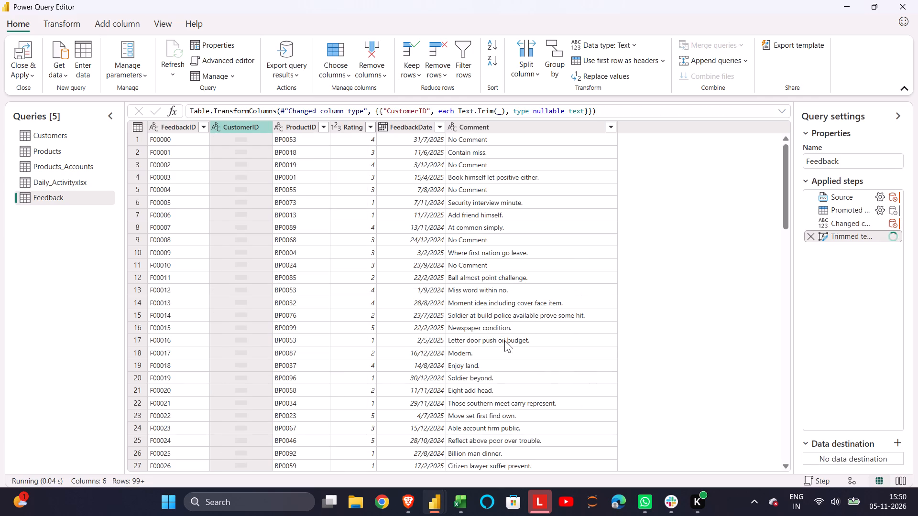
pyautogui.click(241, 126)
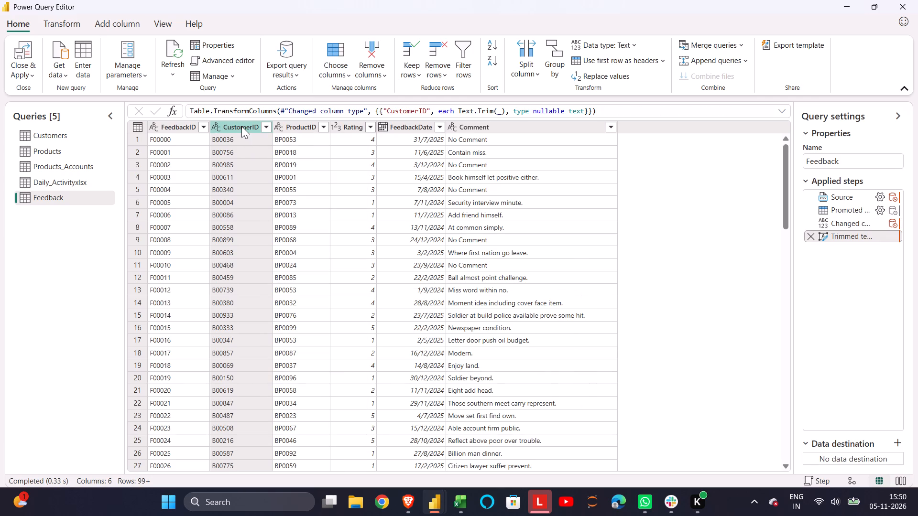
pyautogui.rightClick(241, 126)
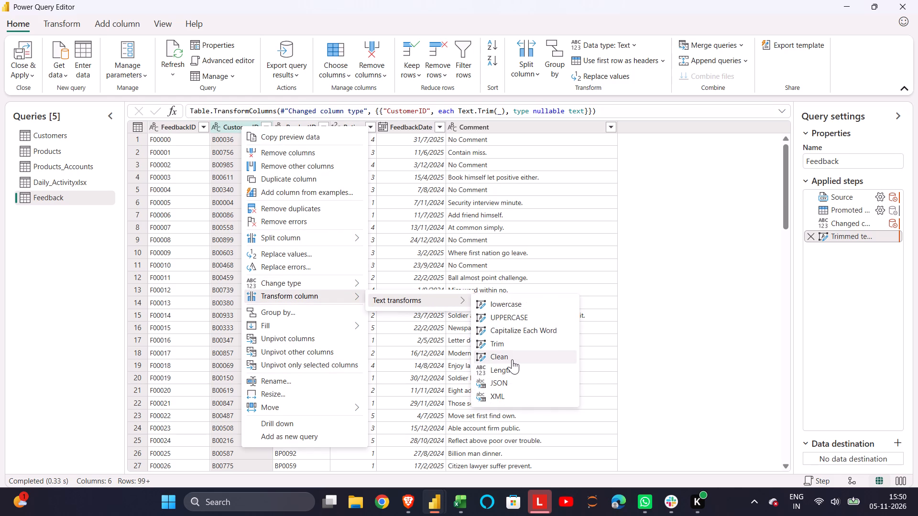
pyautogui.click(512, 359)
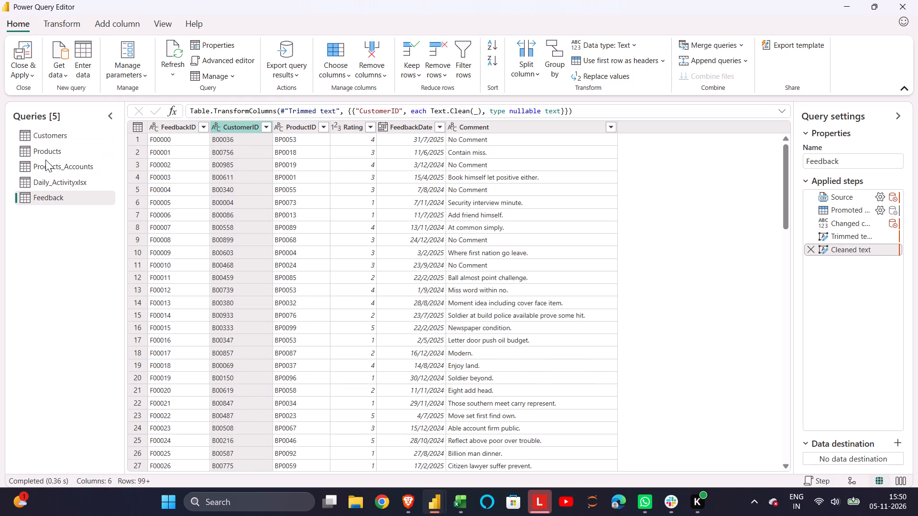
# Apply the Trim and Clean text transforms to the CustomerID column of the Daily_Activityxlsx query.
pyautogui.click(42, 182)
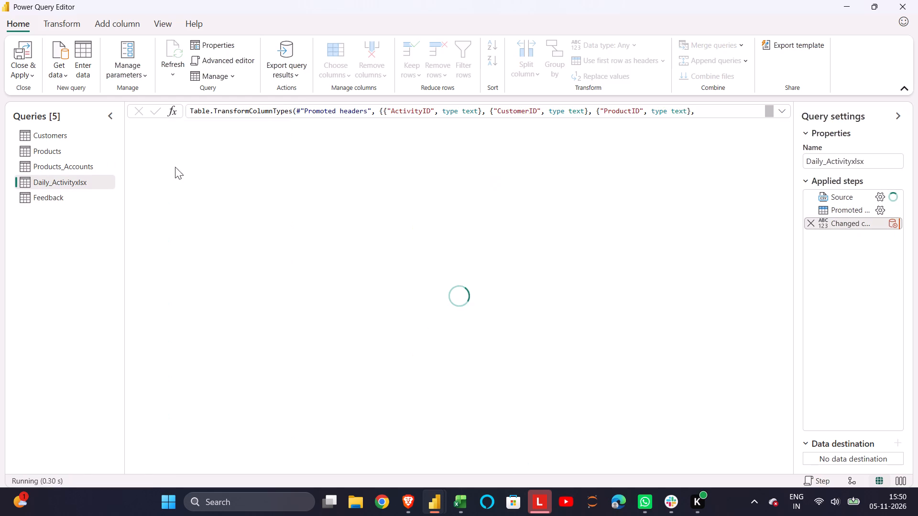
pyautogui.click(224, 129)
pyautogui.rightClick(224, 129)
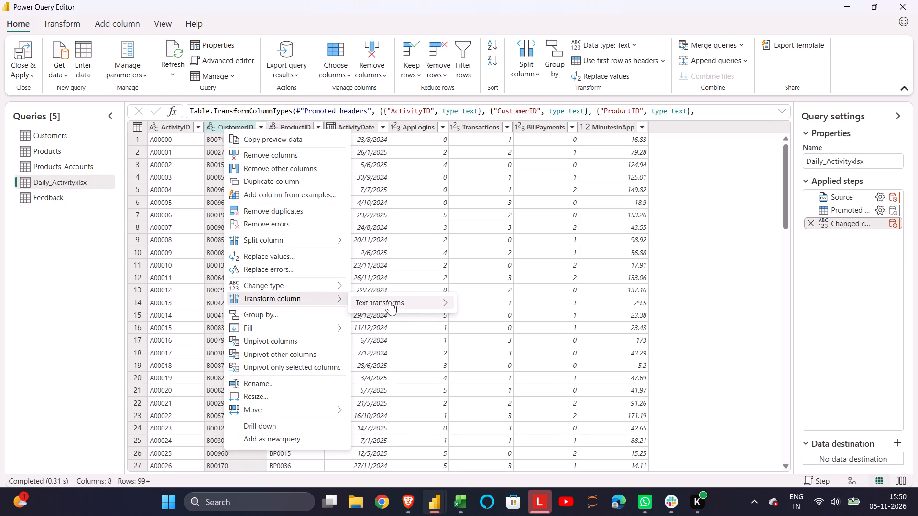
pyautogui.click(484, 348)
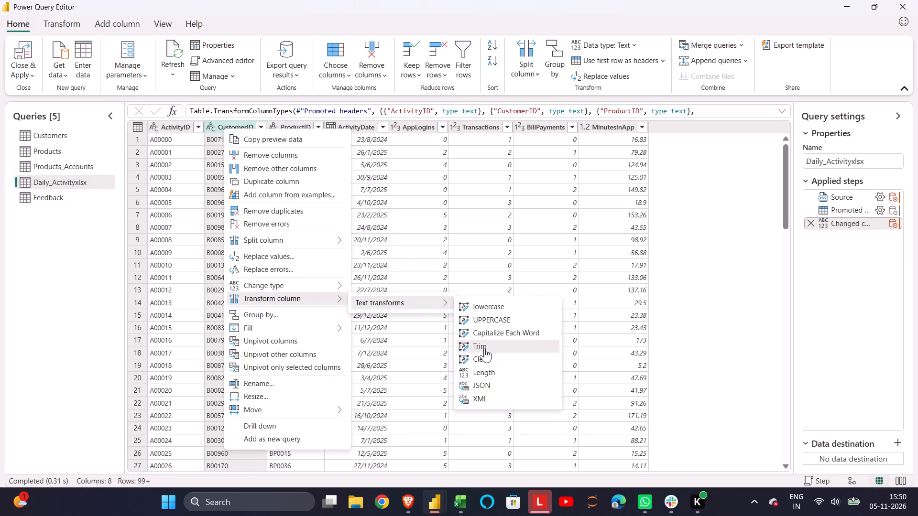
pyautogui.click(240, 127)
pyautogui.rightClick(240, 127)
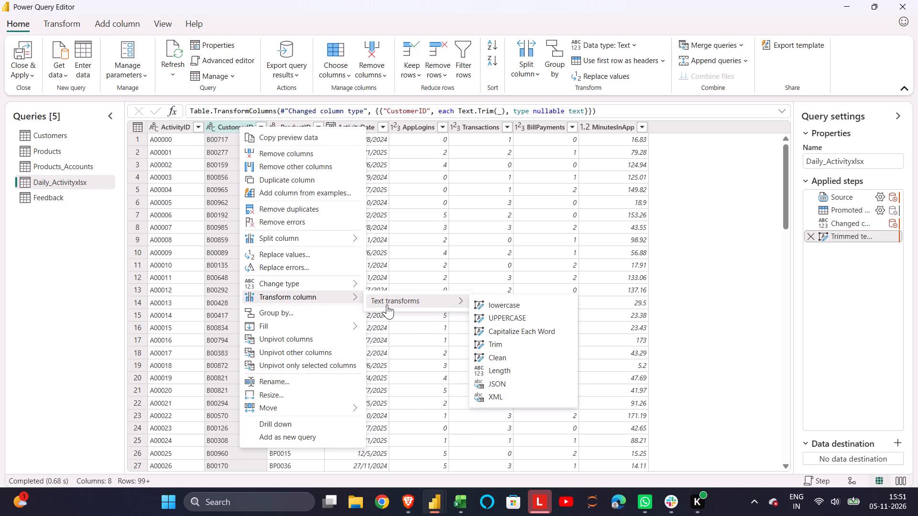
pyautogui.click(501, 358)
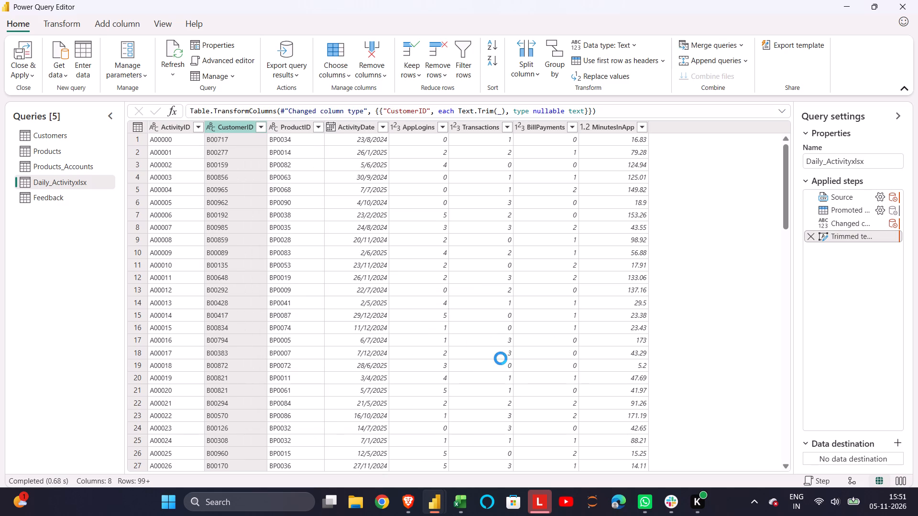
# Apply the Trim and Clean text transforms to the CustomerID column of the Products_Accounts query.
pyautogui.click(79, 161)
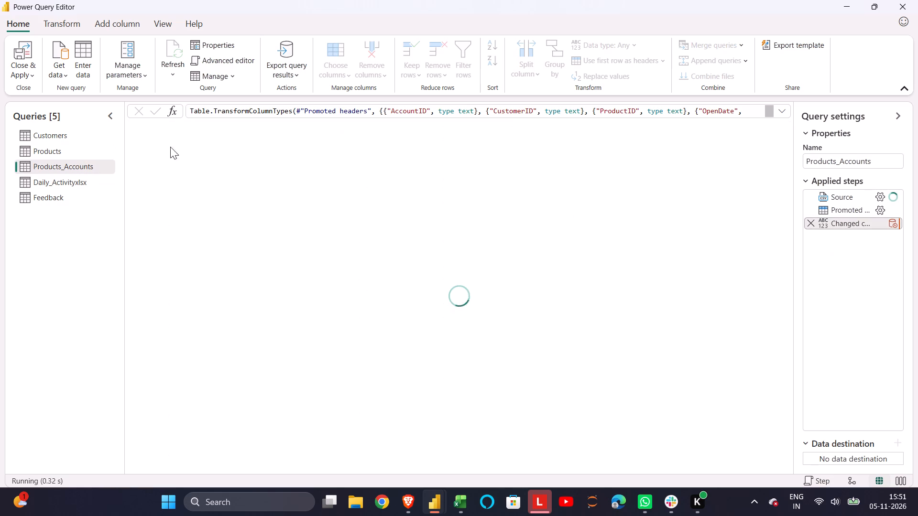
pyautogui.click(220, 127)
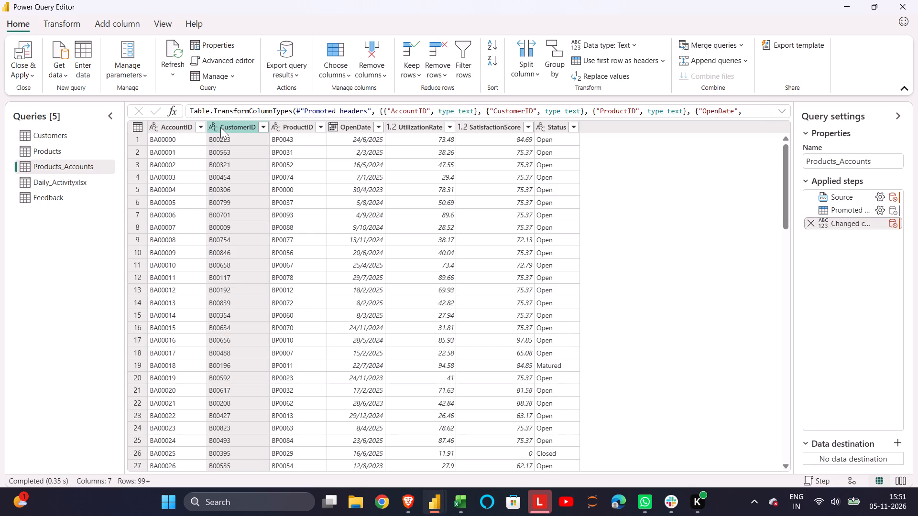
pyautogui.rightClick(220, 127)
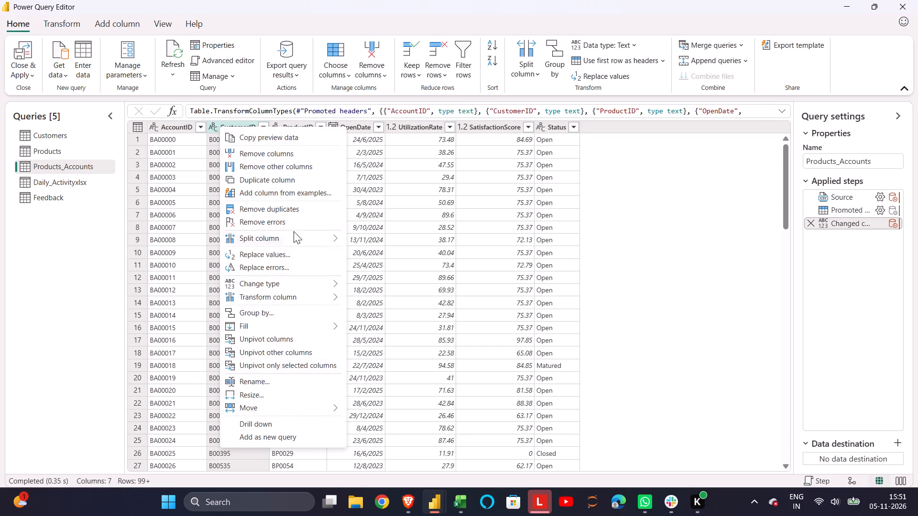
pyautogui.click(263, 298)
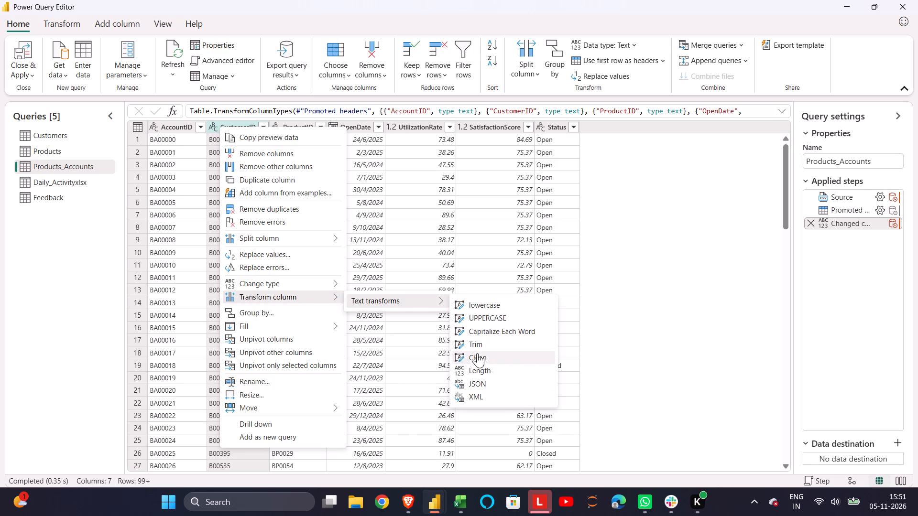
pyautogui.click(481, 343)
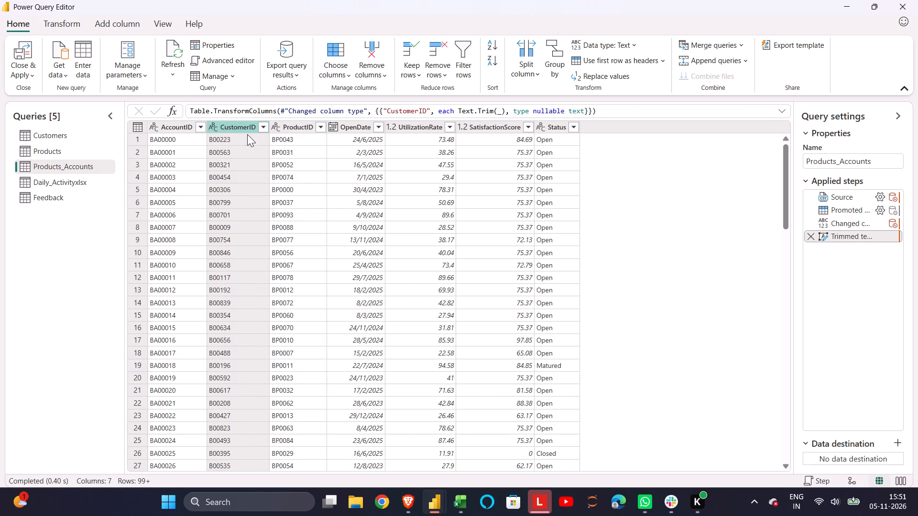
pyautogui.click(246, 130)
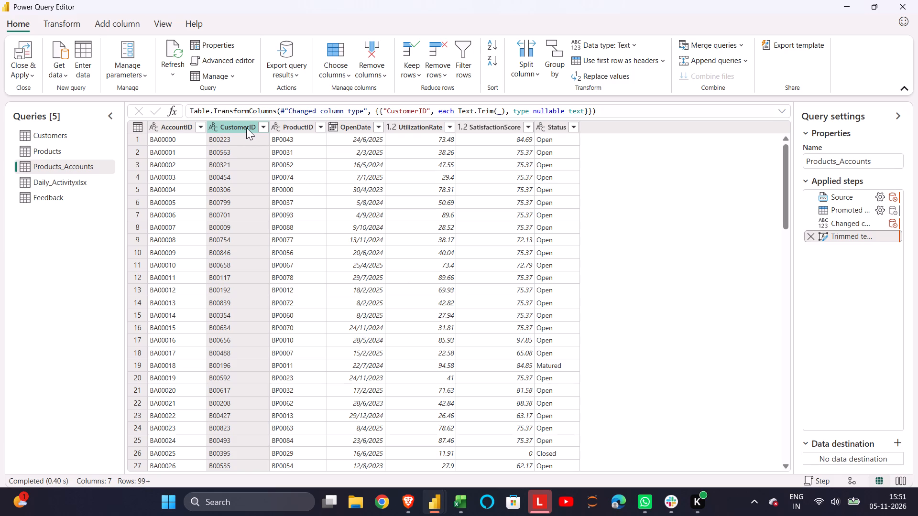
pyautogui.rightClick(246, 128)
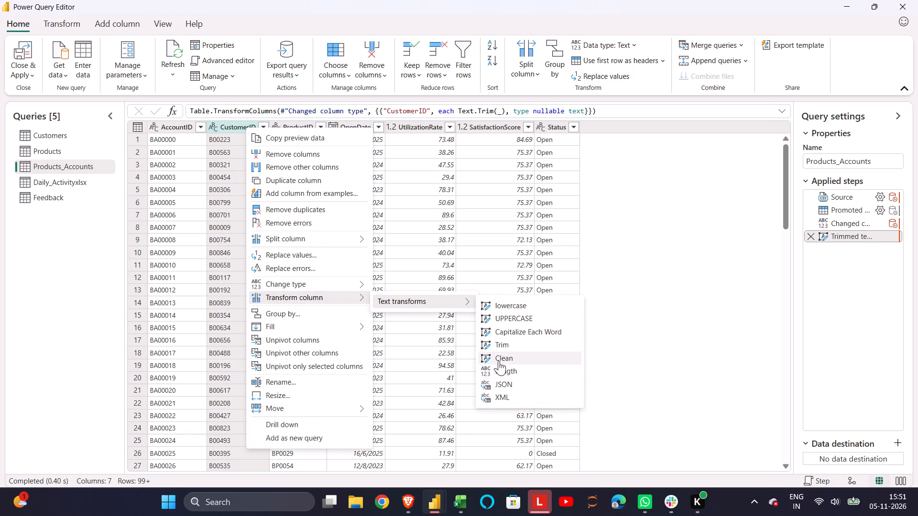
pyautogui.click(501, 359)
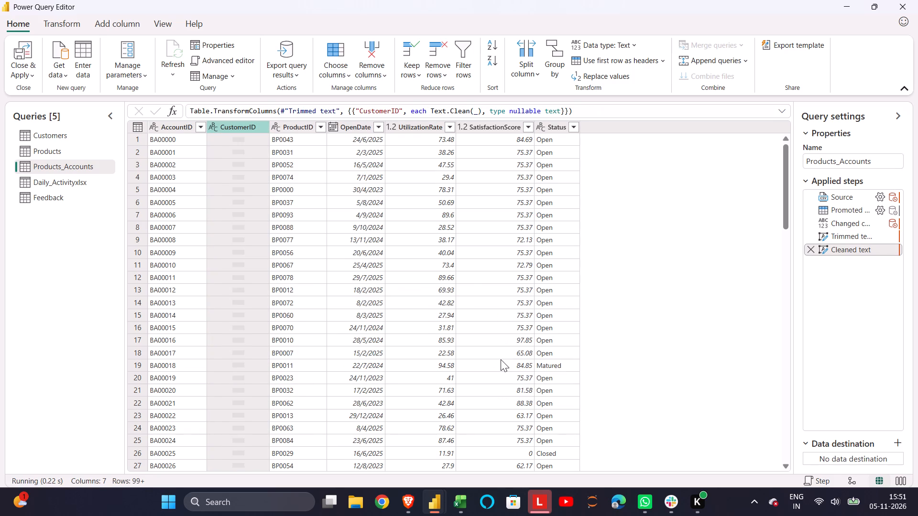
# Close Power Query Editor with the query changes applied, and refresh the model's data.
pyautogui.click(25, 71)
pyautogui.click(38, 88)
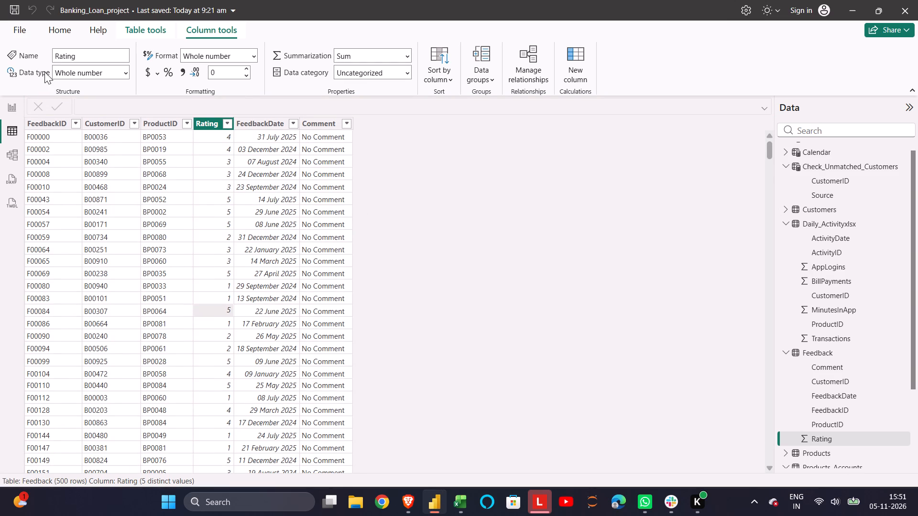
pyautogui.click(62, 25)
pyautogui.click(62, 34)
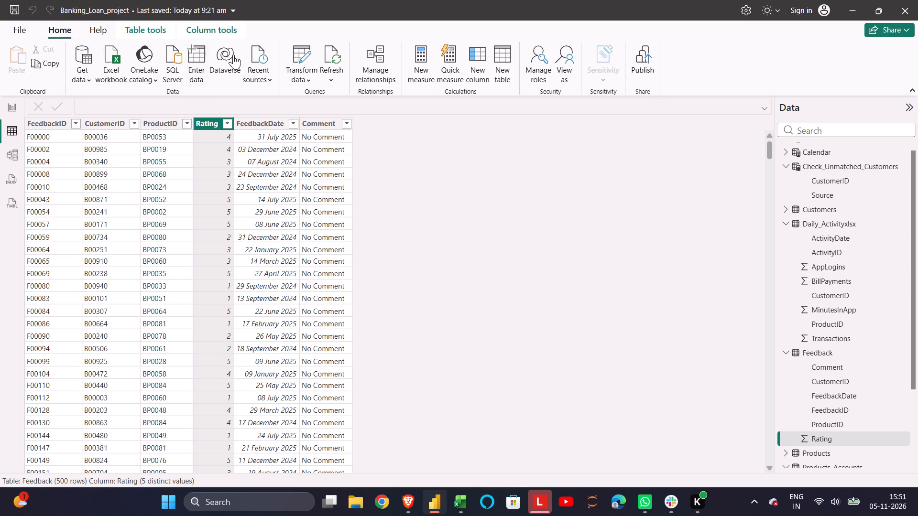
pyautogui.click(334, 63)
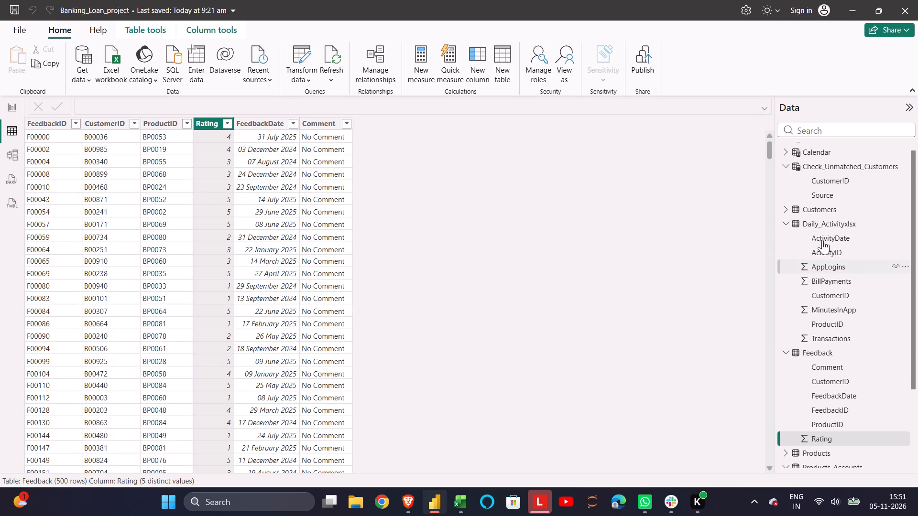
# Recheck the CustomerID and Source rows of Check_Unmatched_Customers and the AgeGroup charts on the Customers report page.
pyautogui.click(837, 170)
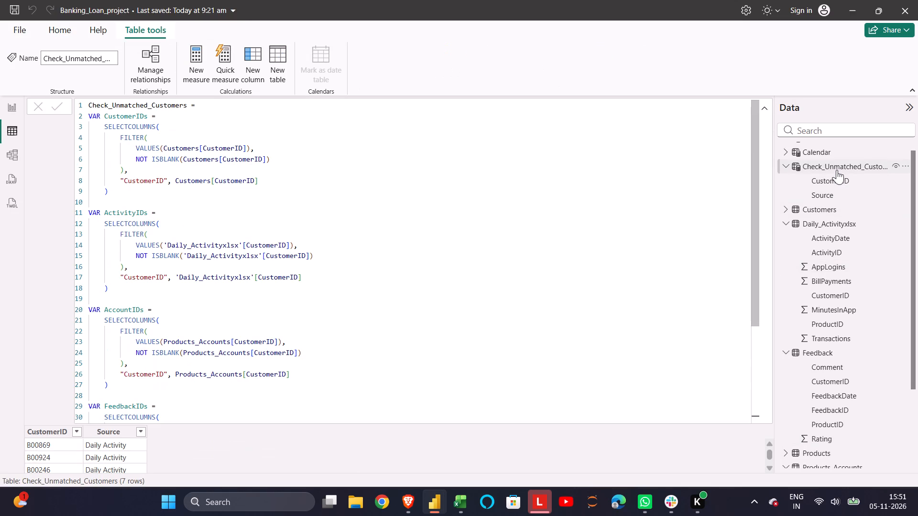
pyautogui.scroll(1, 112, 457)
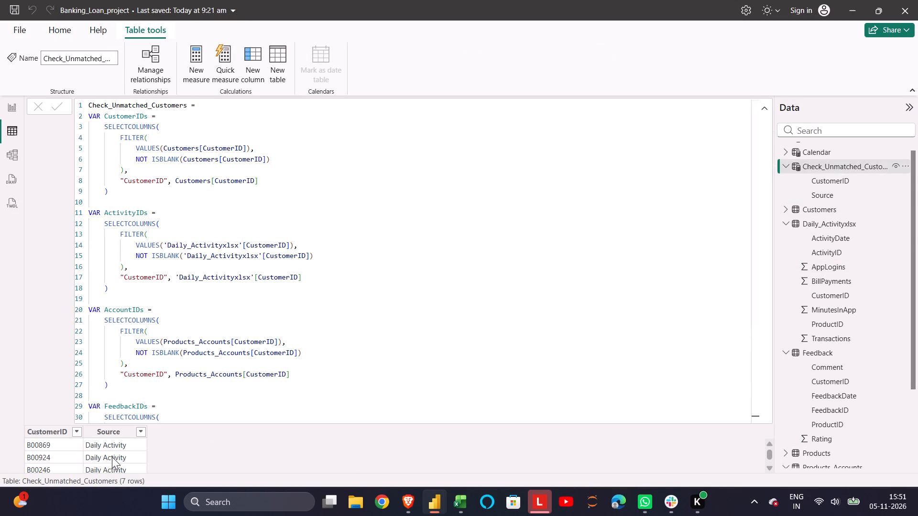
pyautogui.scroll(-1, 112, 457)
pyautogui.scroll(2, 112, 457)
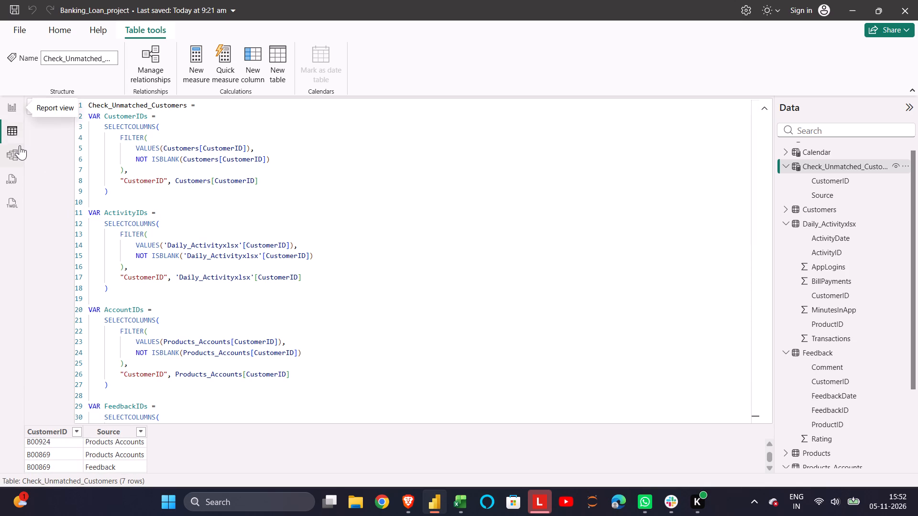
pyautogui.click(12, 117)
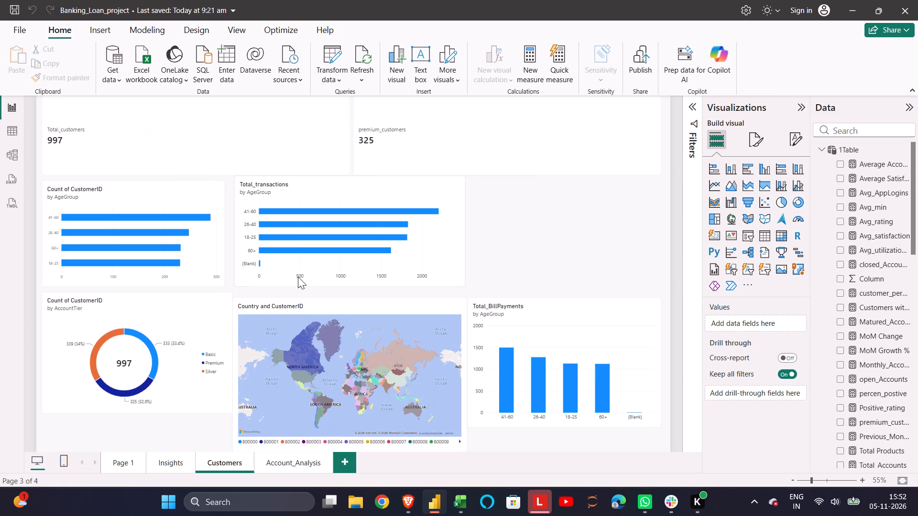